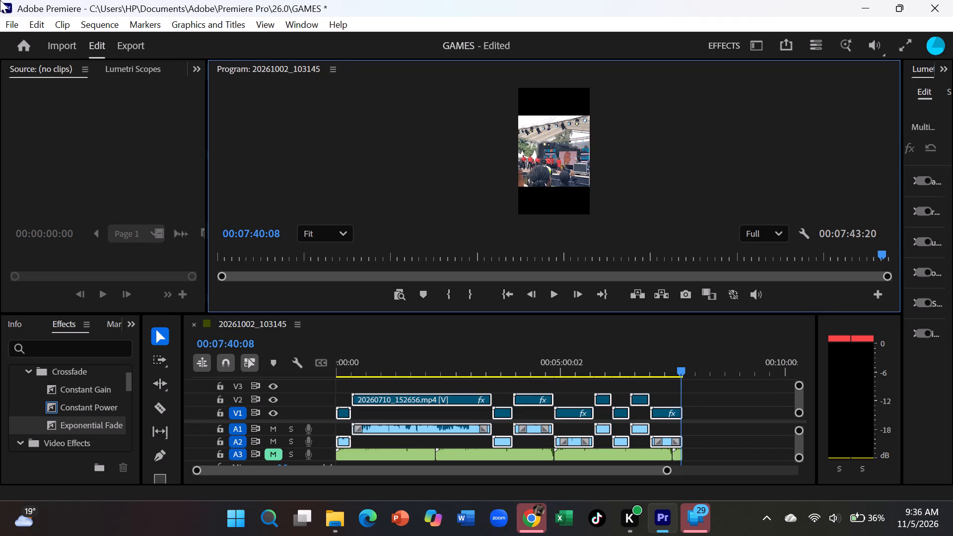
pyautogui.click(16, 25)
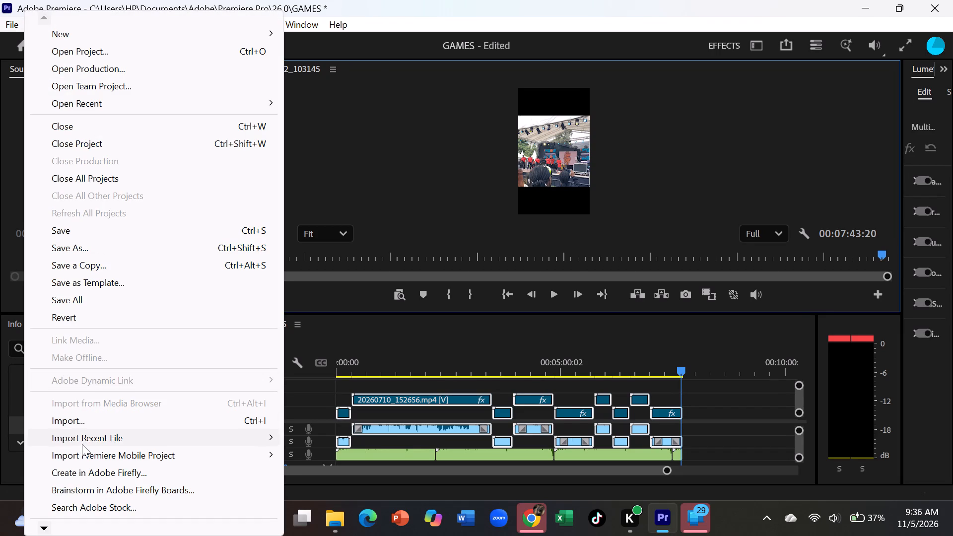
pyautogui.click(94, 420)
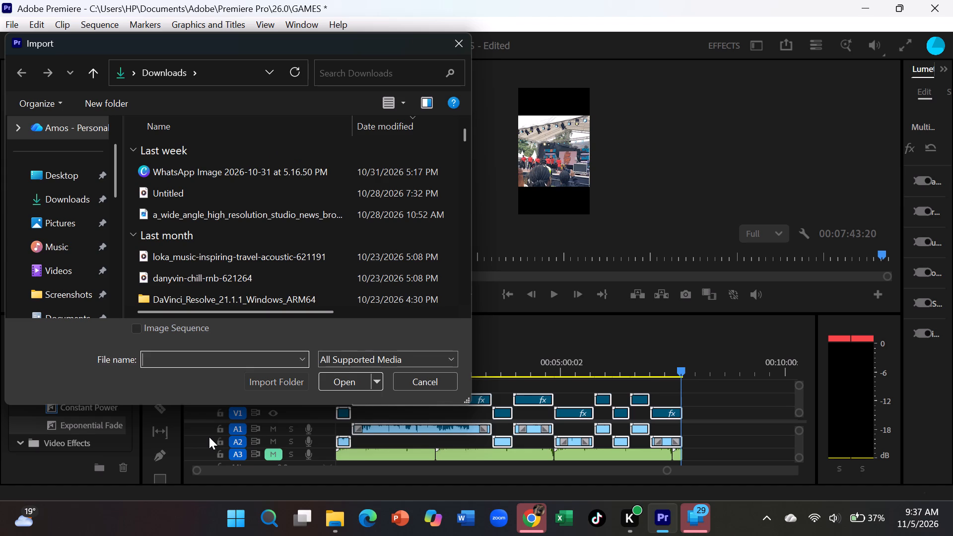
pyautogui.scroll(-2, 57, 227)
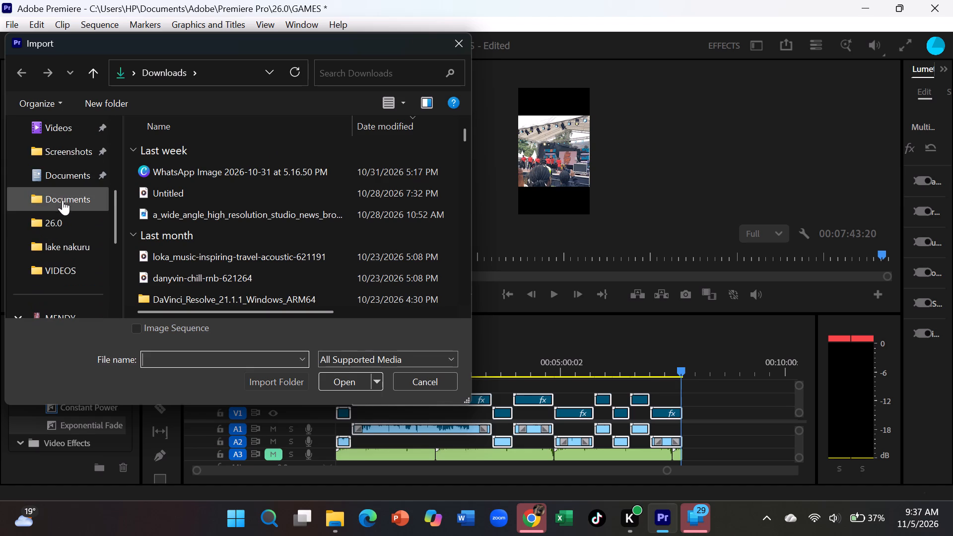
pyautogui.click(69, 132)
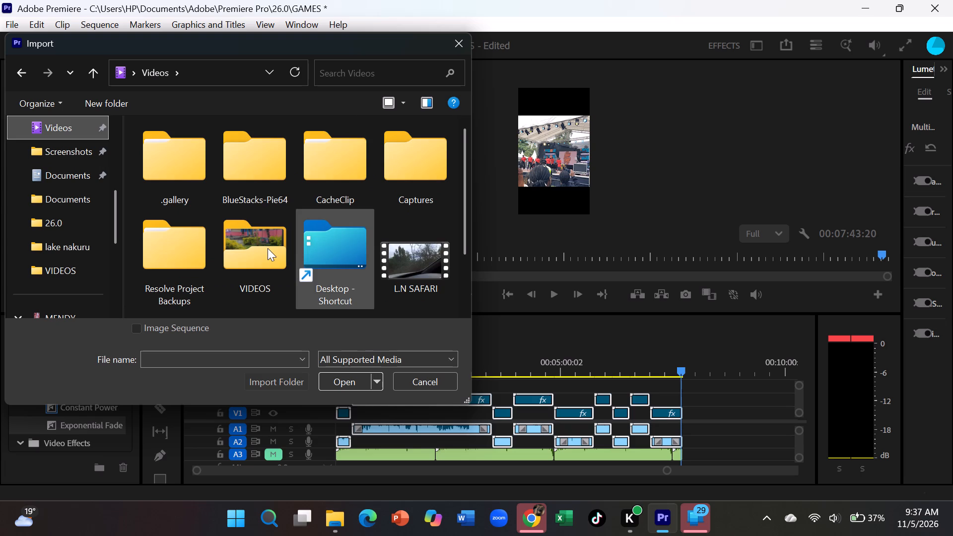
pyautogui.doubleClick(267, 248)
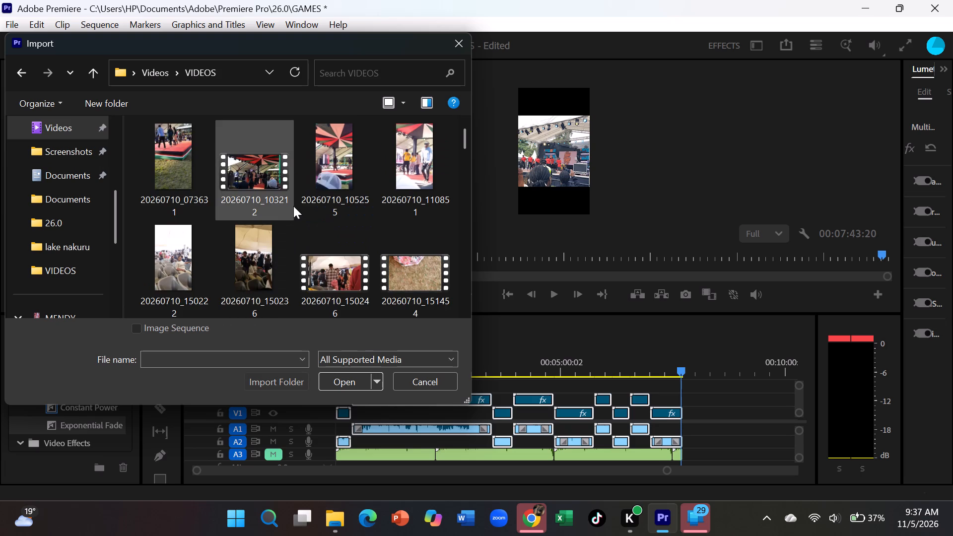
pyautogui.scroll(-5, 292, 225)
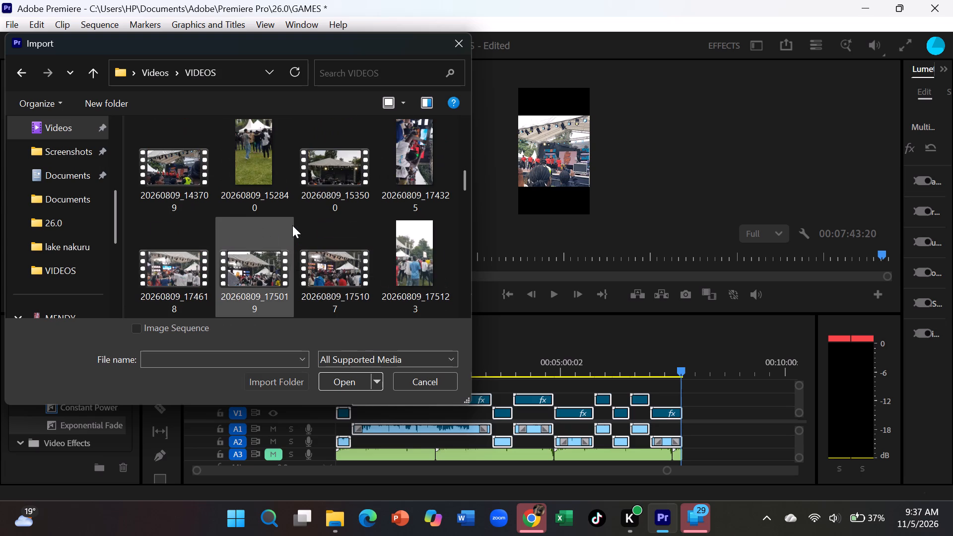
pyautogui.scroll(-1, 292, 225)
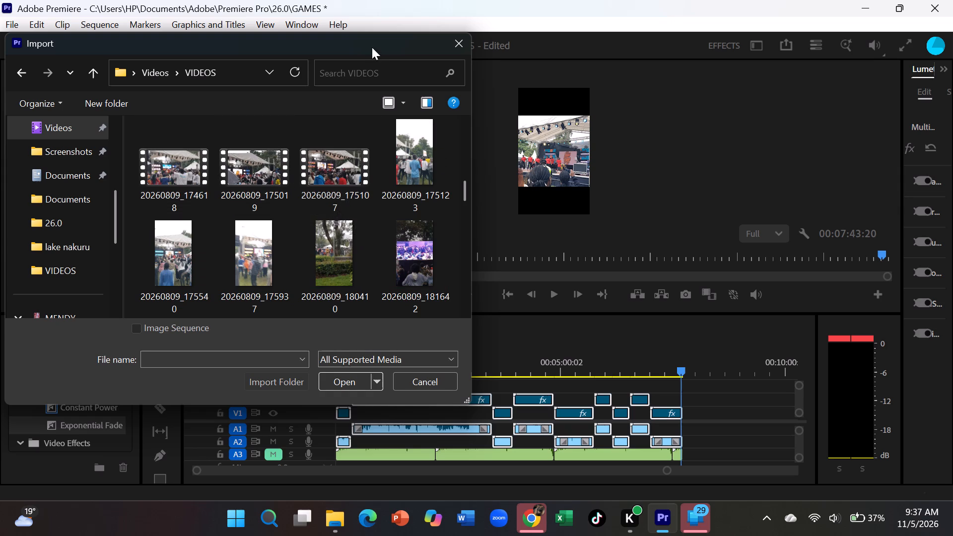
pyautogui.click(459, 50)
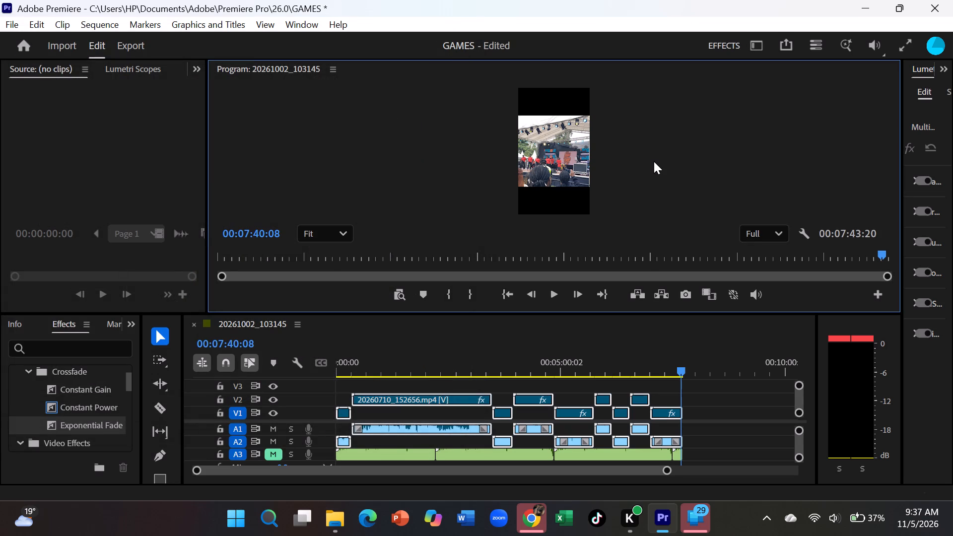
# Save the GAMES project.
pyautogui.hotkey('ctrl', 's')
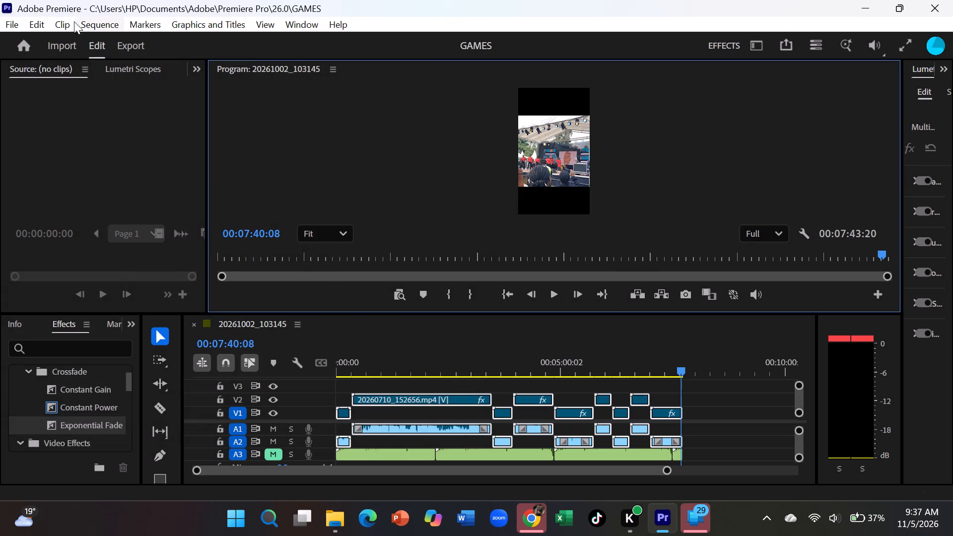
# Create a new project named CONCERT in the default location with no template.
pyautogui.click(22, 37)
pyautogui.click(46, 148)
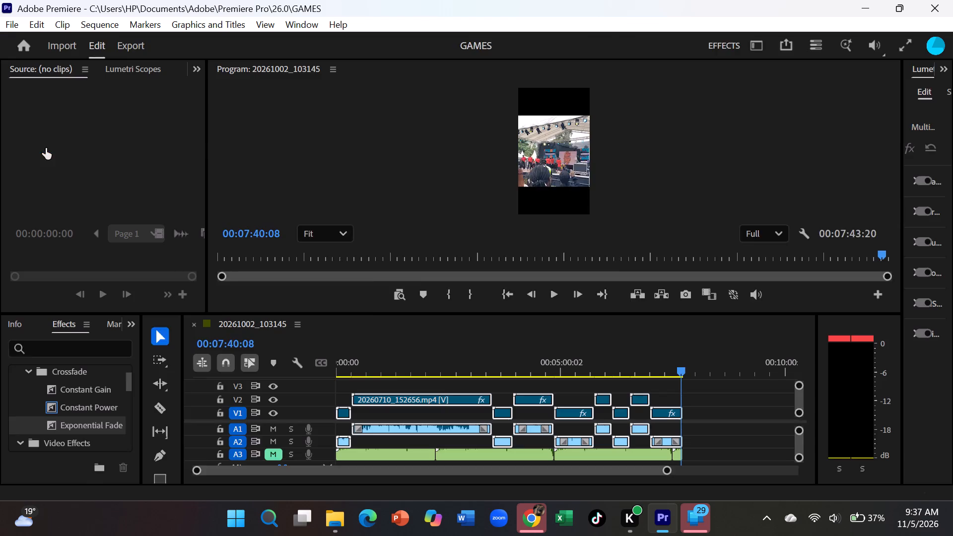
pyautogui.press('BackSpace')
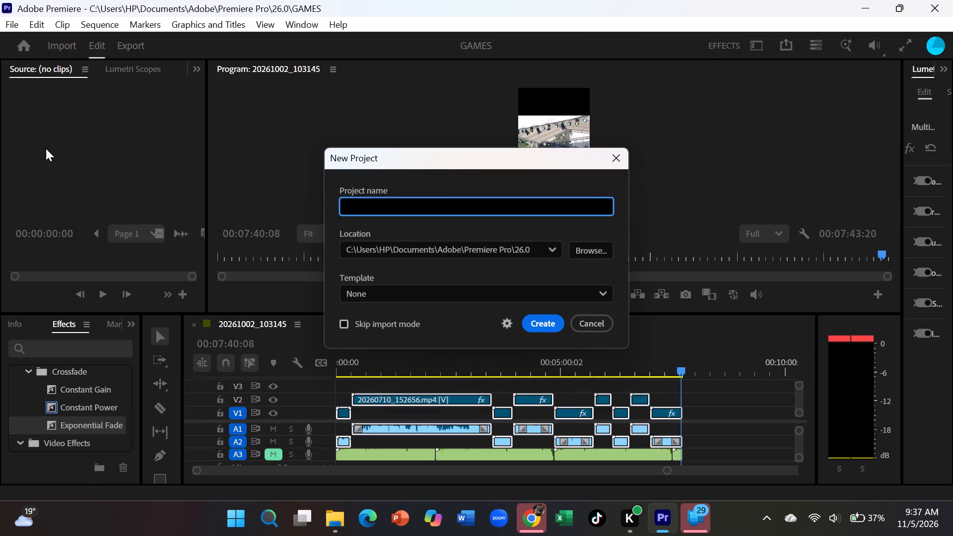
pyautogui.write('party')
pyautogui.press('BackSpace')
pyautogui.press('BackSpace')
pyautogui.press('BackSpace')
pyautogui.press('BackSpace')
pyautogui.press('BackSpace')
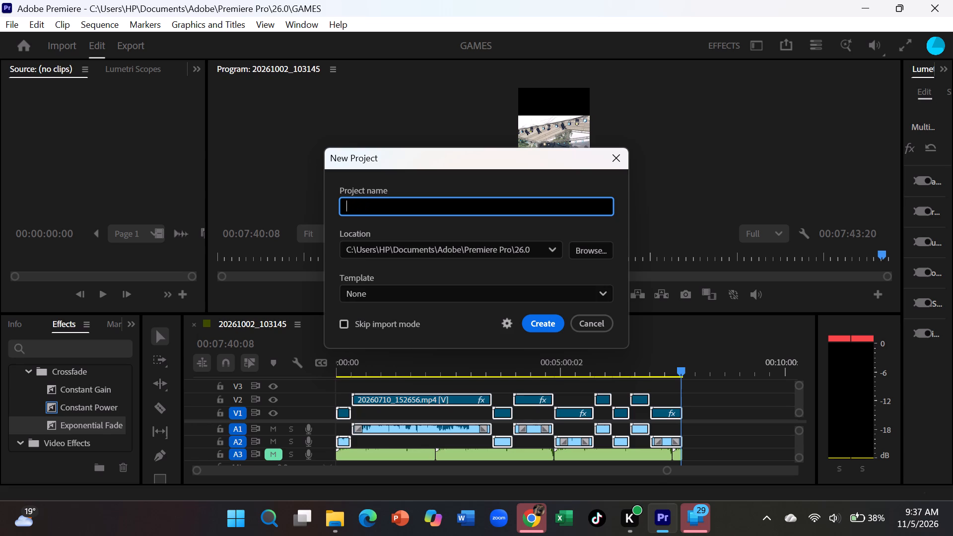
pyautogui.write('CONC')
pyautogui.write('ERT')
pyautogui.click(545, 325)
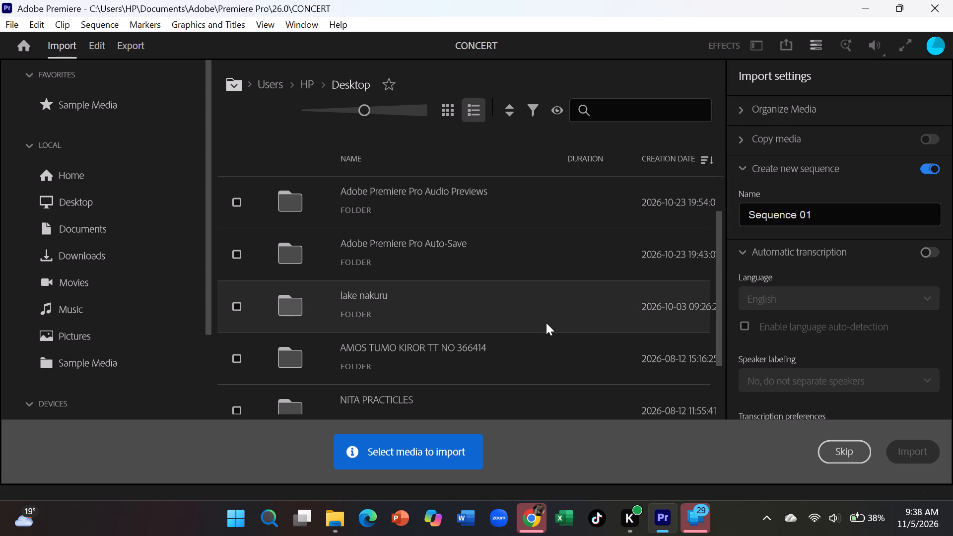
# Browse the home folder and the C: drive for the footage to import into the new project.
pyautogui.click(92, 44)
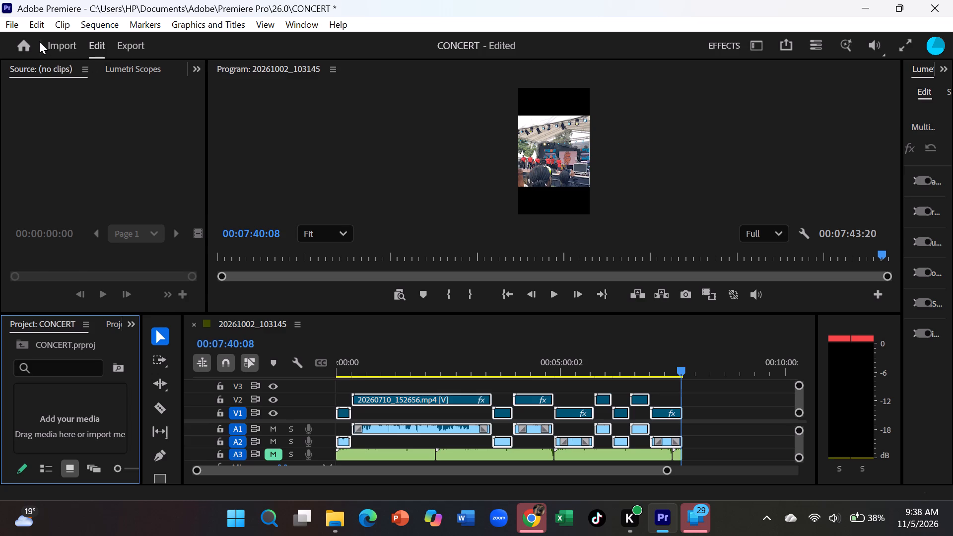
pyautogui.click(52, 47)
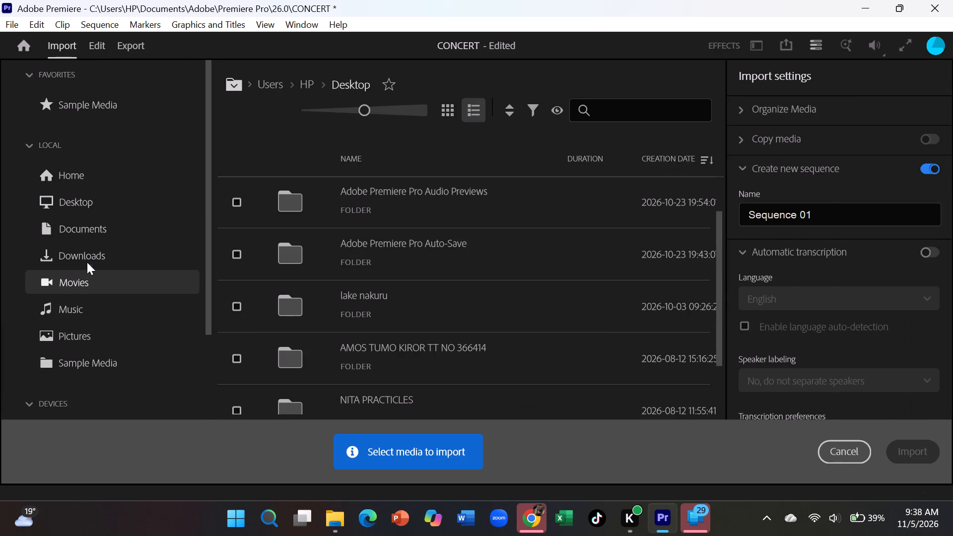
pyautogui.scroll(-2, 82, 254)
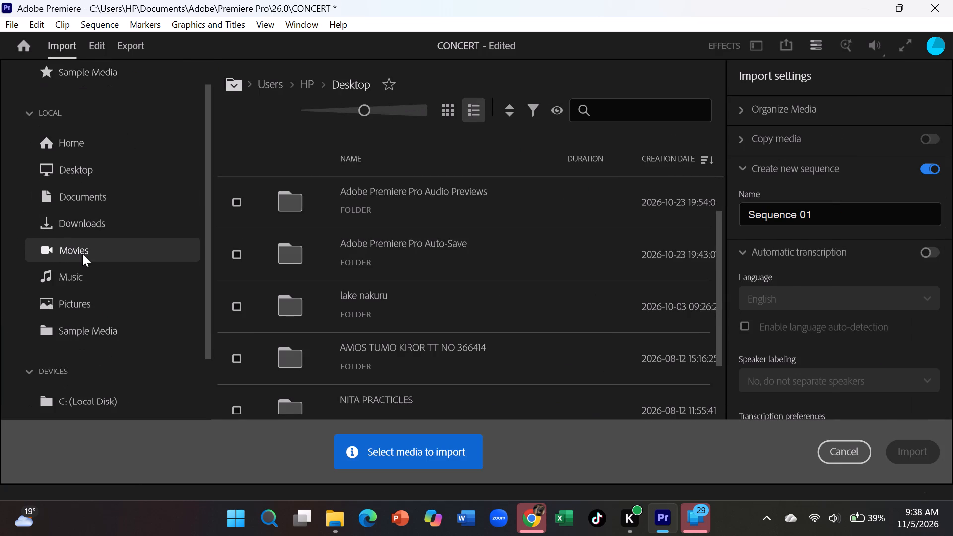
pyautogui.scroll(-2, 83, 256)
pyautogui.scroll(2, 92, 227)
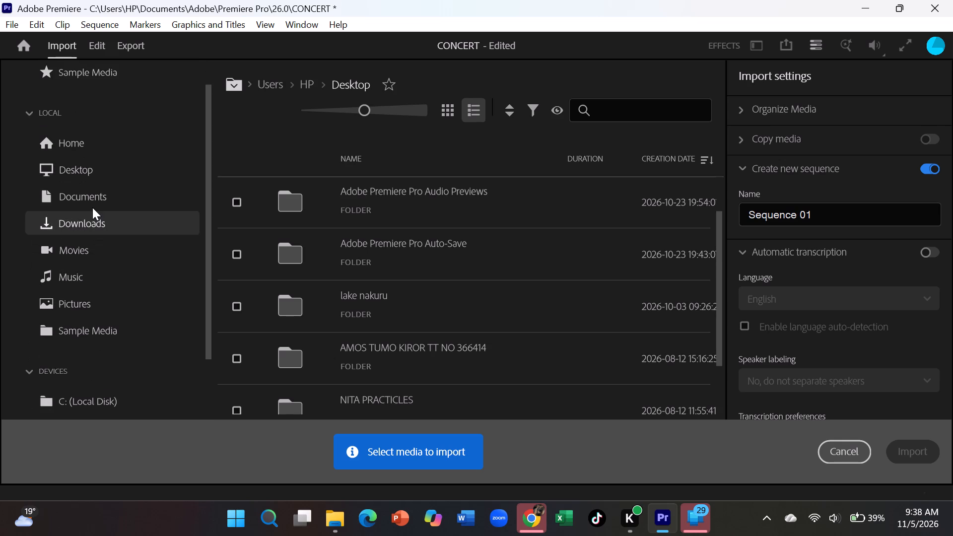
pyautogui.click(82, 137)
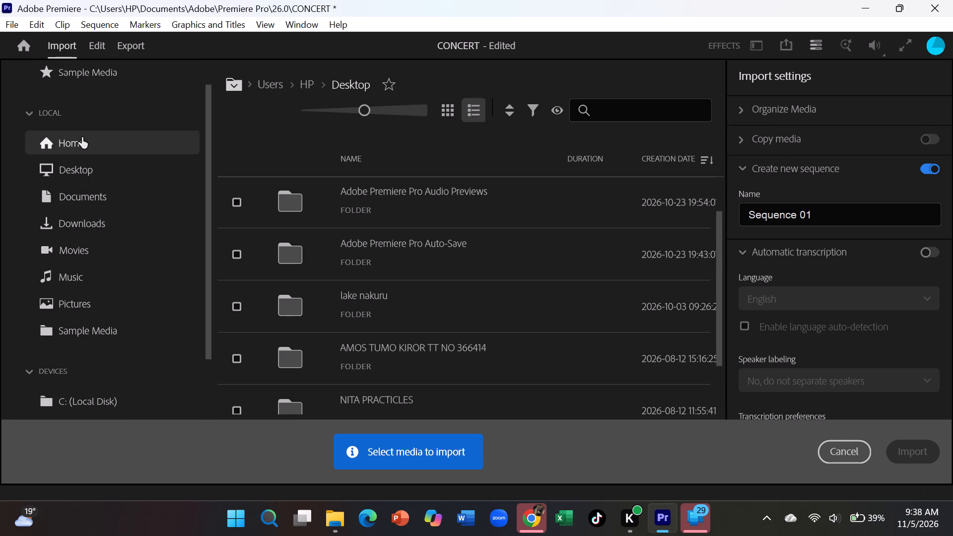
pyautogui.scroll(-1, 386, 294)
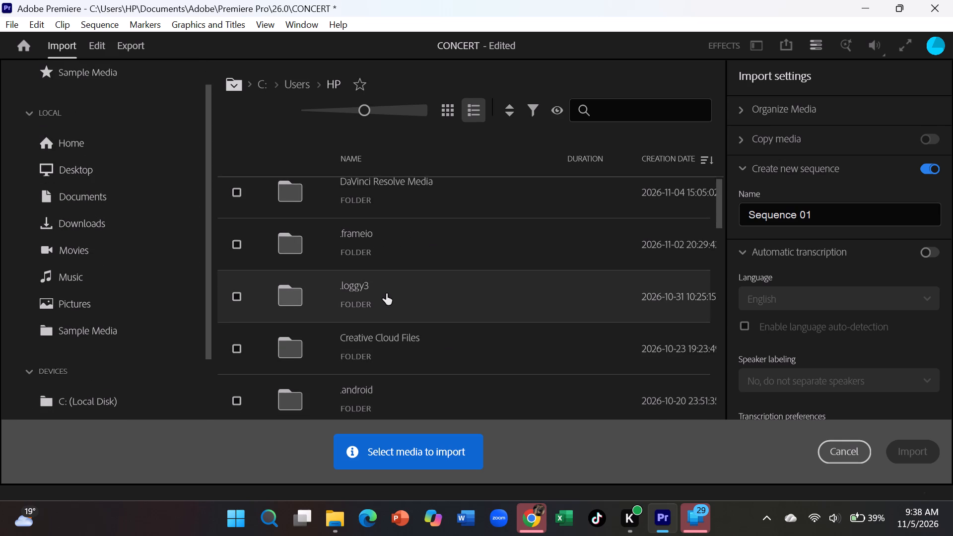
pyautogui.scroll(-10, 386, 294)
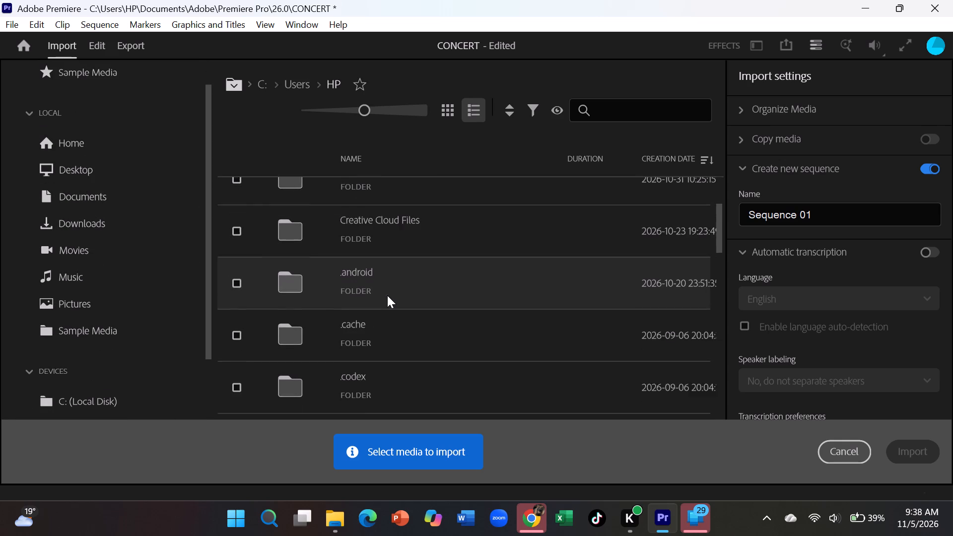
pyautogui.scroll(-14, 387, 295)
pyautogui.scroll(3, 389, 291)
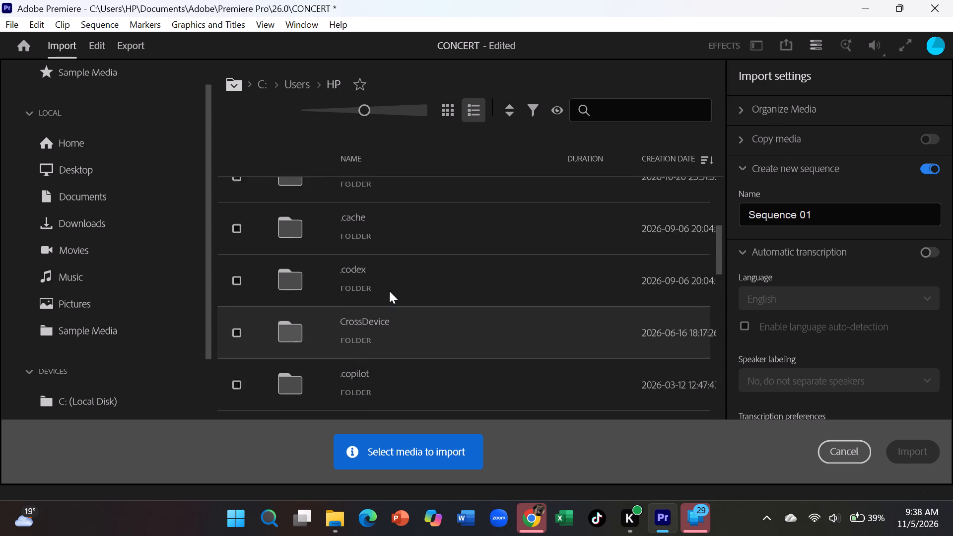
pyautogui.scroll(11, 389, 291)
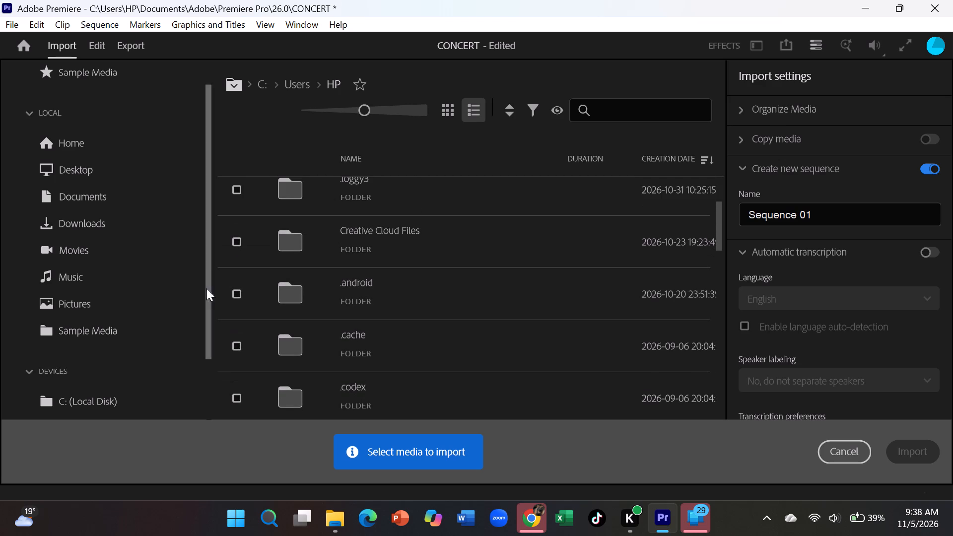
pyautogui.scroll(-2, 176, 308)
pyautogui.scroll(-3, 133, 324)
pyautogui.click(120, 326)
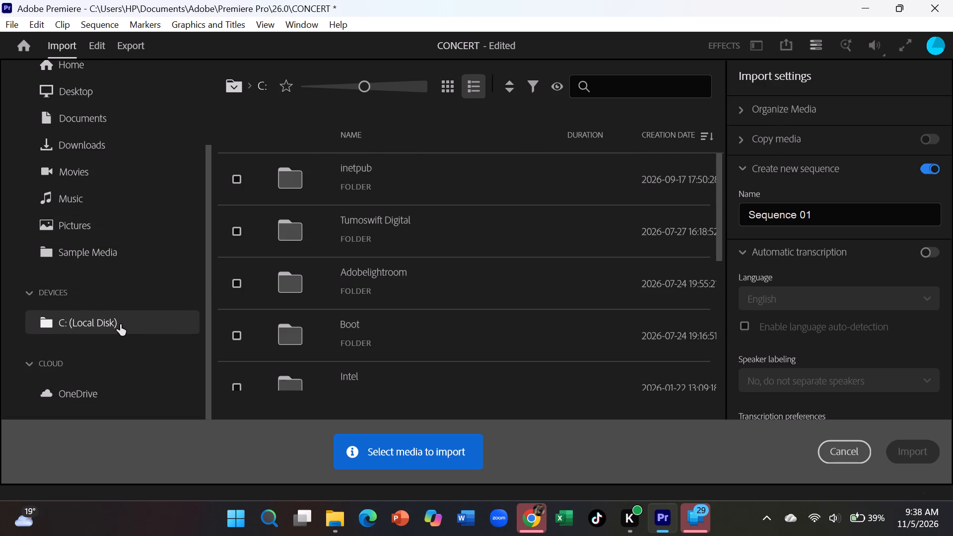
pyautogui.scroll(-7, 427, 266)
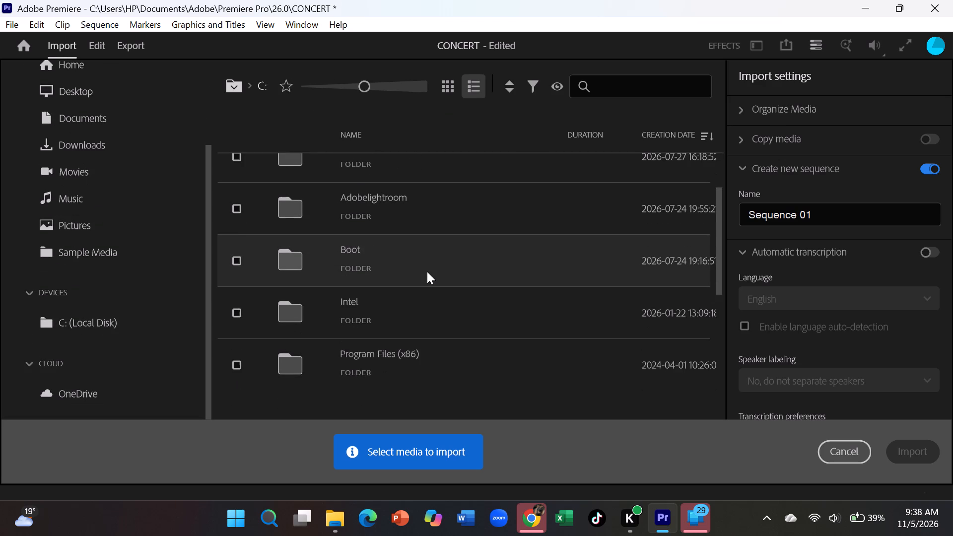
pyautogui.scroll(-2, 427, 281)
pyautogui.scroll(5, 427, 281)
pyautogui.scroll(-19, 425, 287)
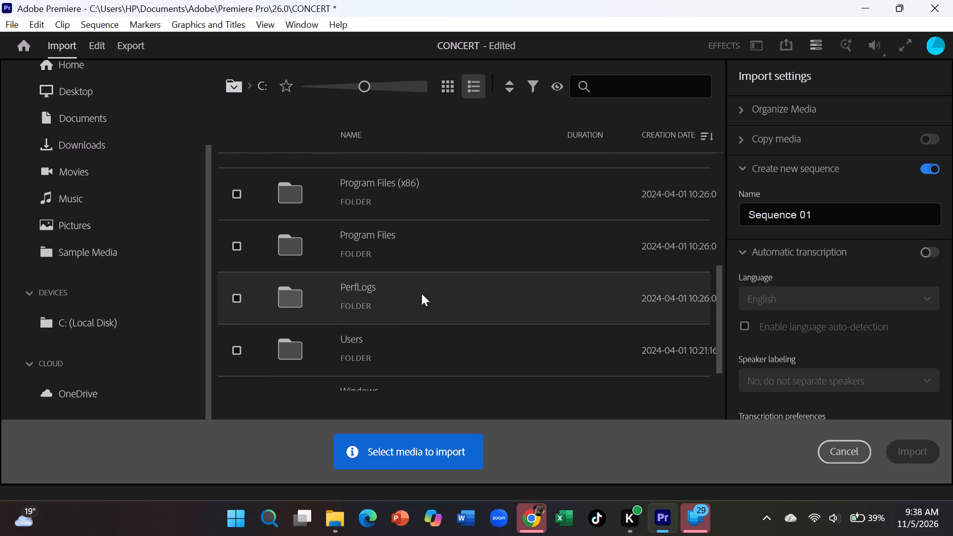
pyautogui.scroll(-7, 421, 293)
pyautogui.scroll(-2, 348, 343)
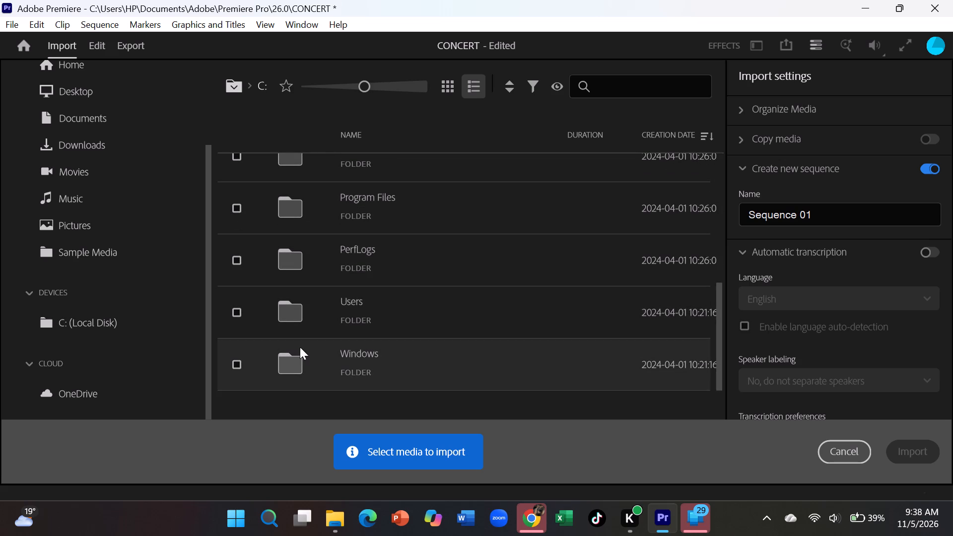
# Import the clip 20260809_175107 from the VIDEOS folder inside Movies, with a new sequence created from it.
pyautogui.scroll(2, 114, 226)
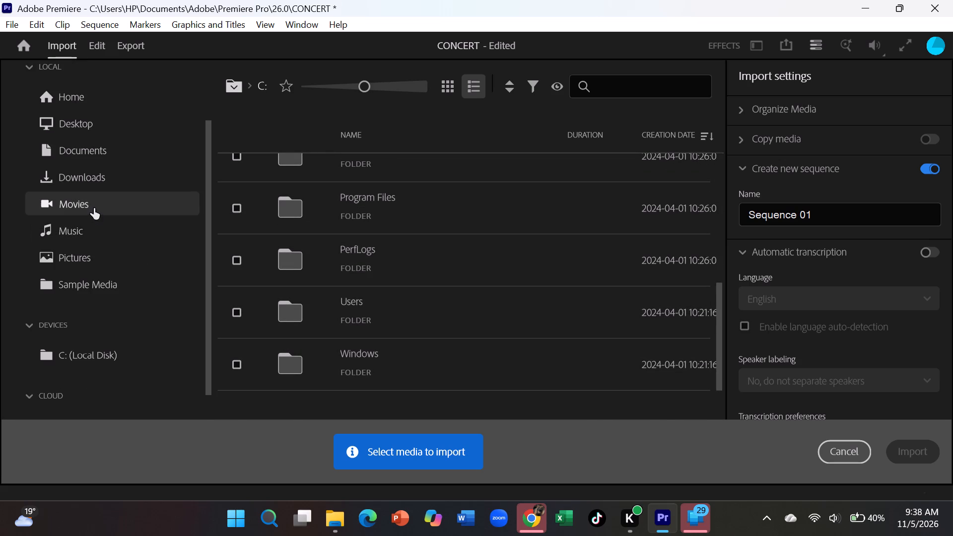
pyautogui.click(90, 207)
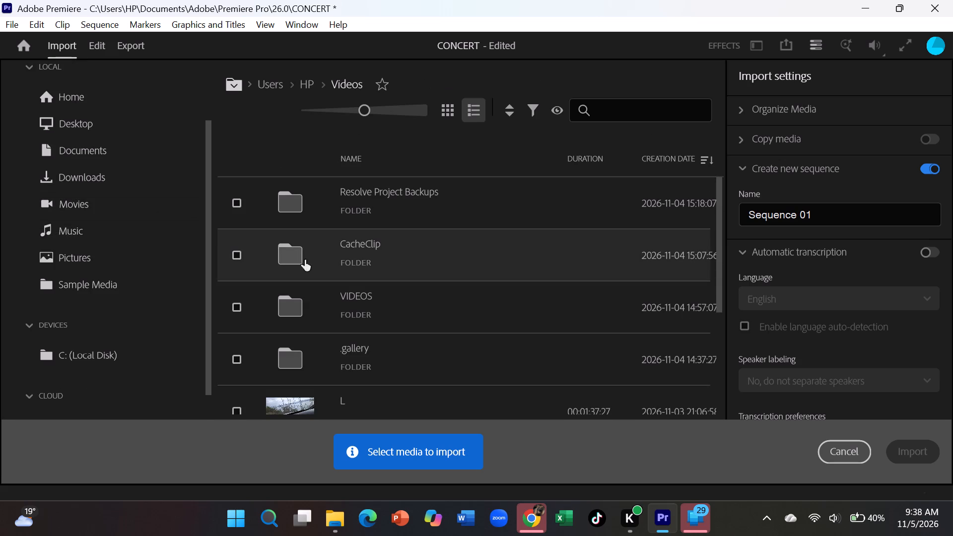
pyautogui.doubleClick(421, 299)
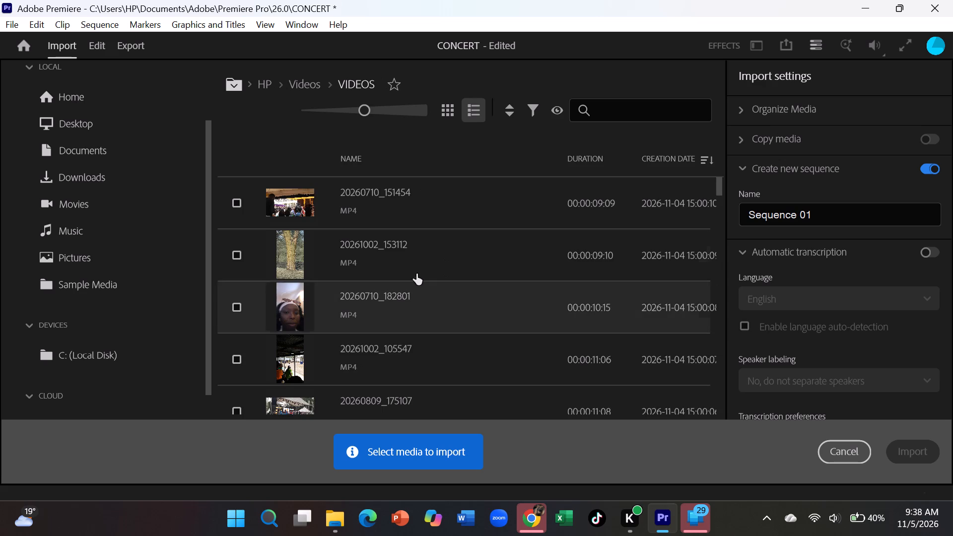
pyautogui.scroll(-10, 394, 253)
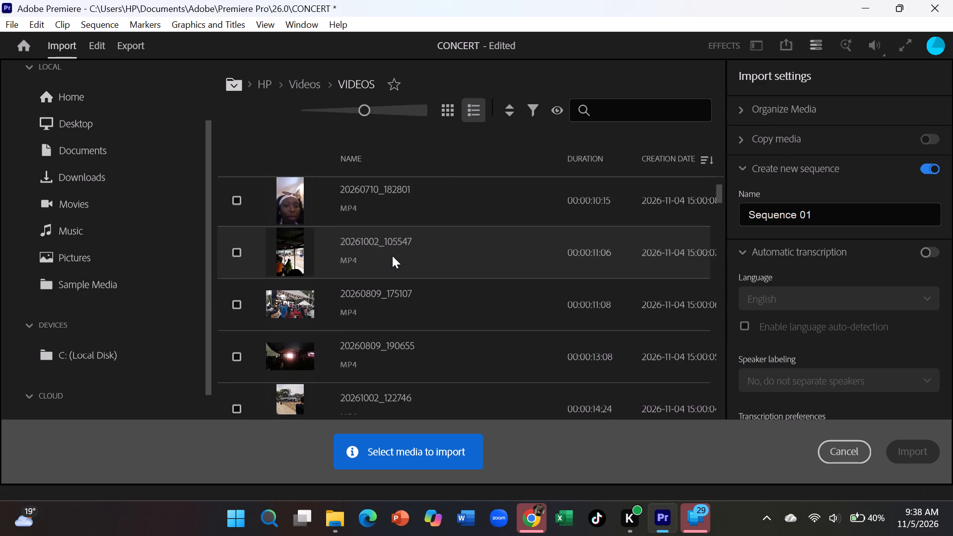
pyautogui.scroll(-5, 392, 256)
pyautogui.click(393, 257)
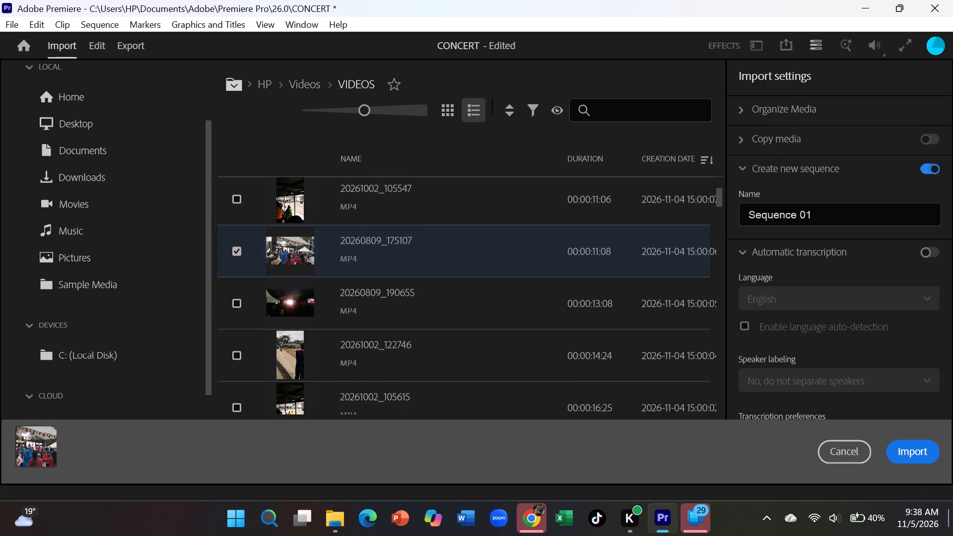
pyautogui.click(899, 451)
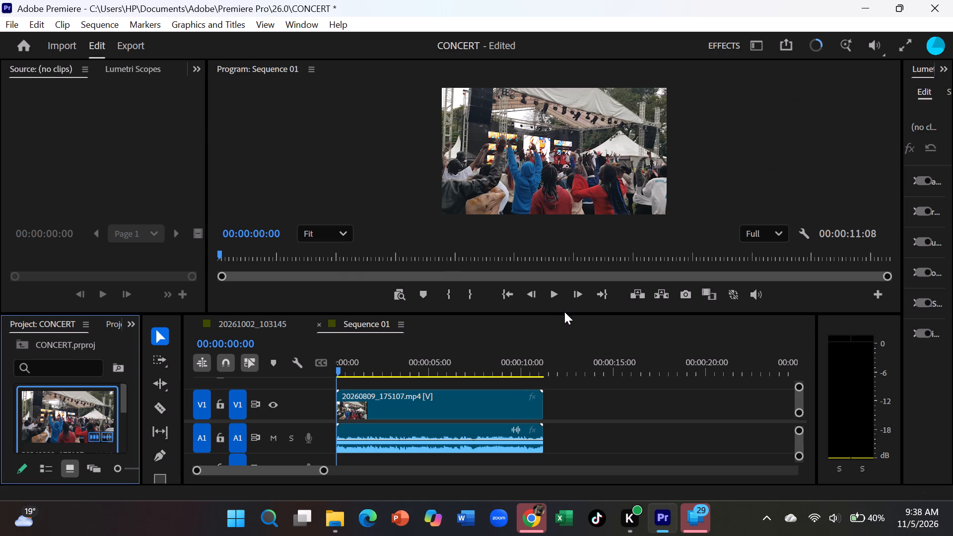
# Play back Sequence 01 to review the imported concert clip.
pyautogui.click(559, 291)
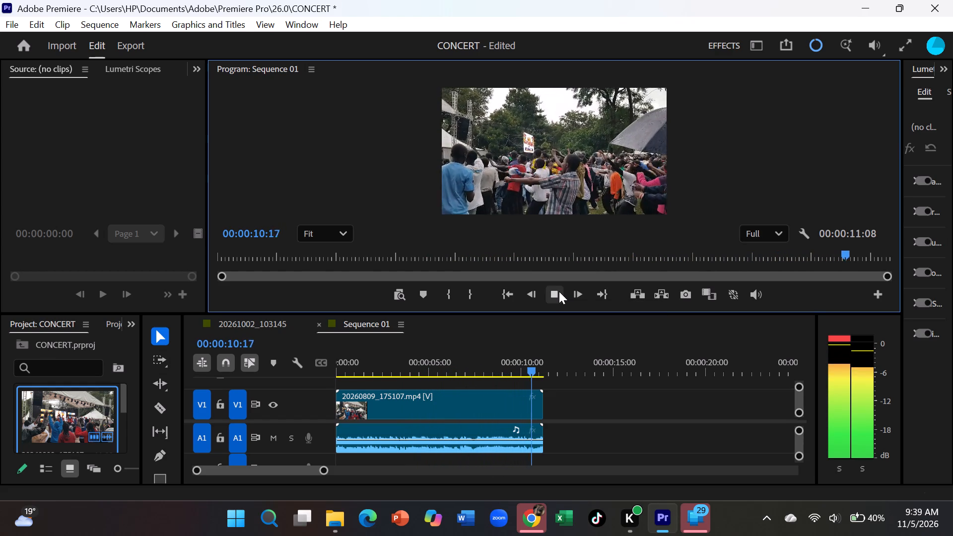
pyautogui.click(559, 291)
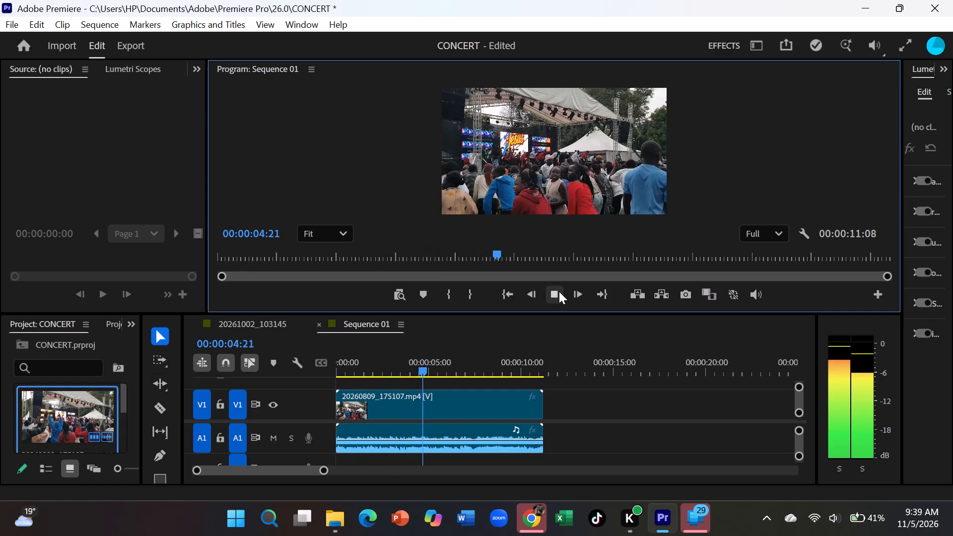
pyautogui.doubleClick(559, 291)
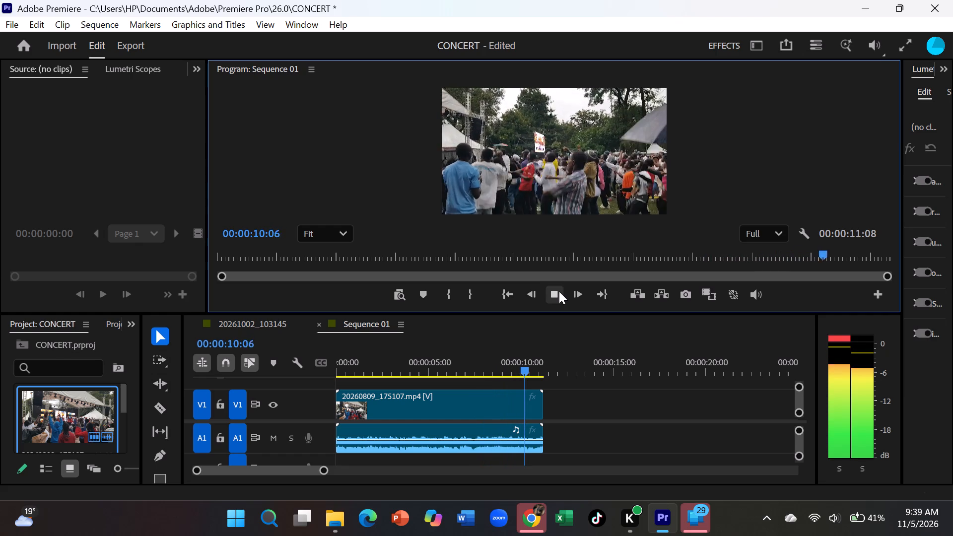
pyautogui.click(559, 291)
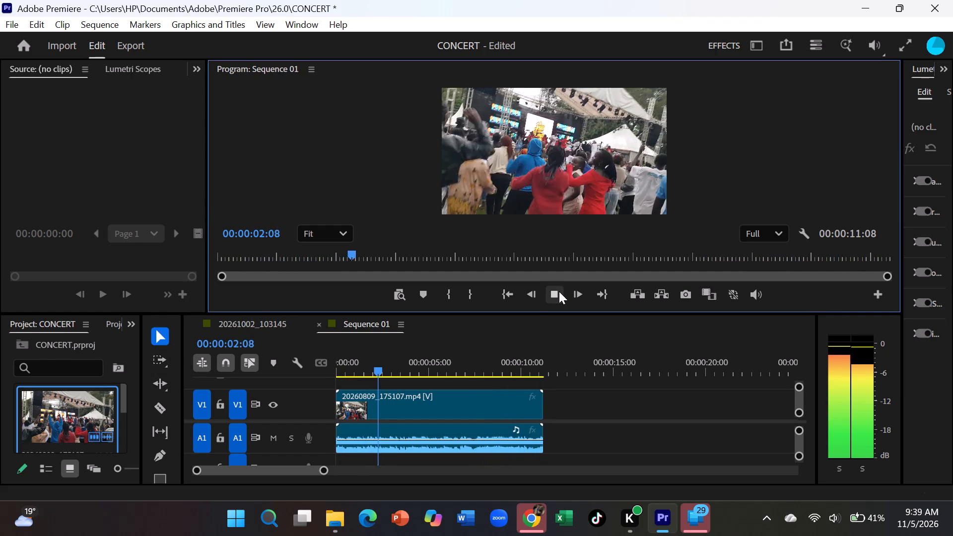
pyautogui.click(559, 284)
pyautogui.click(553, 296)
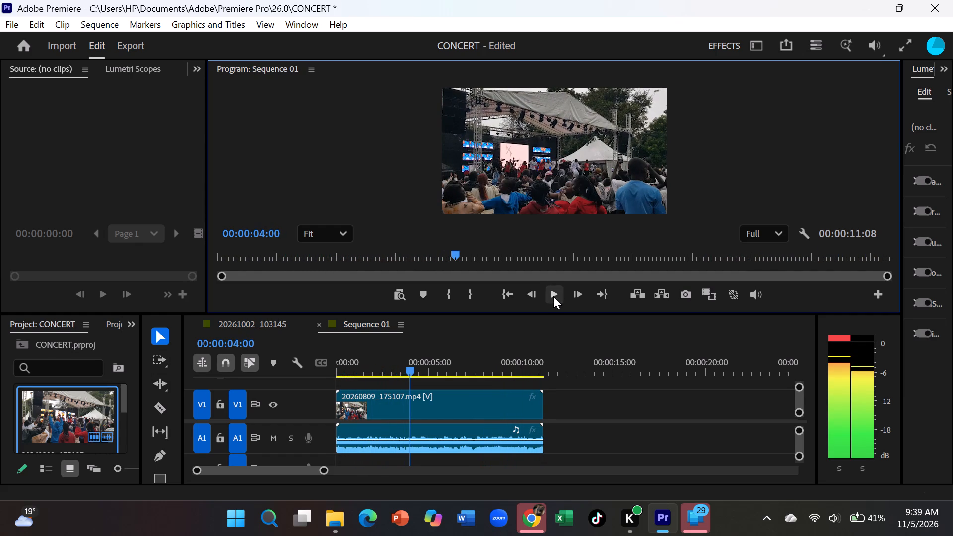
# Import the clip 20260809_143709 from the VIDEOS folder inside Videos into the CONCERT project.
pyautogui.click(16, 24)
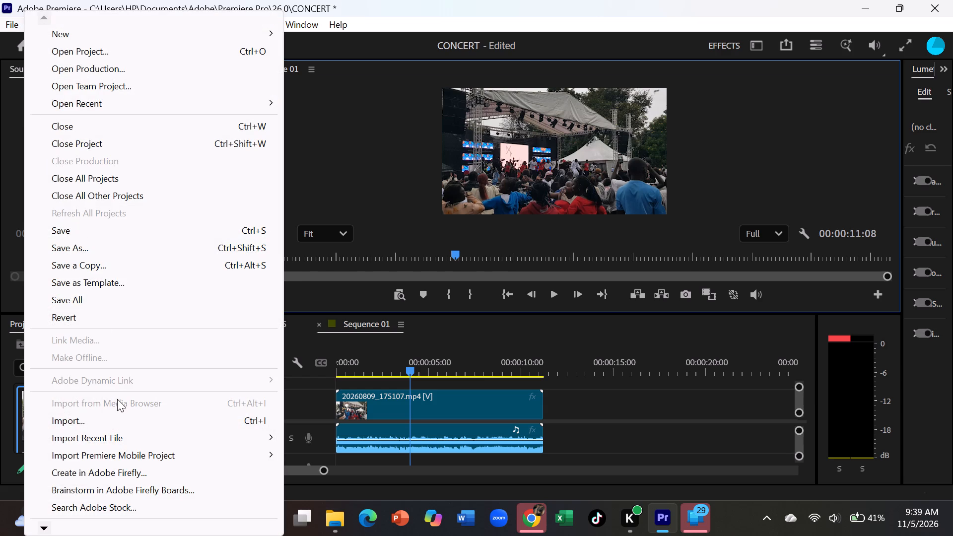
pyautogui.click(113, 424)
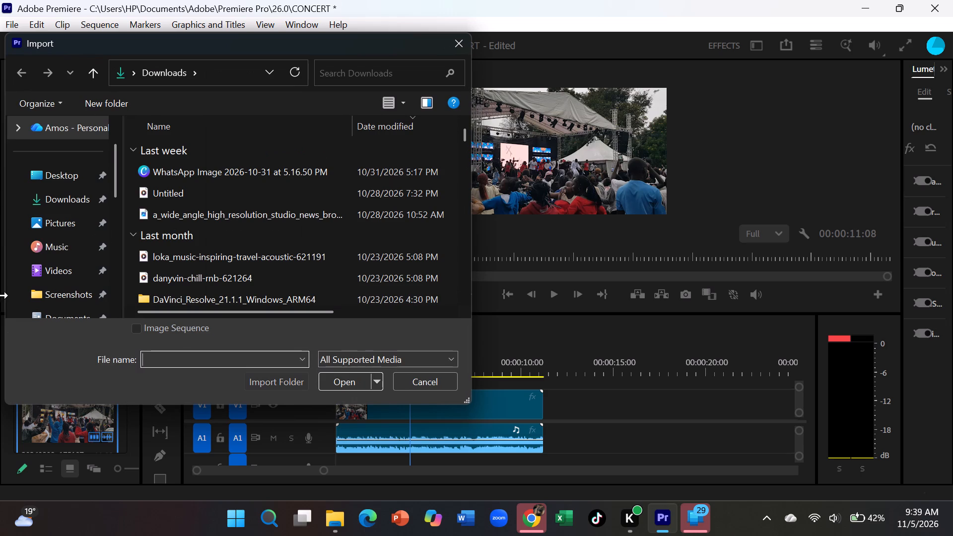
pyautogui.click(40, 268)
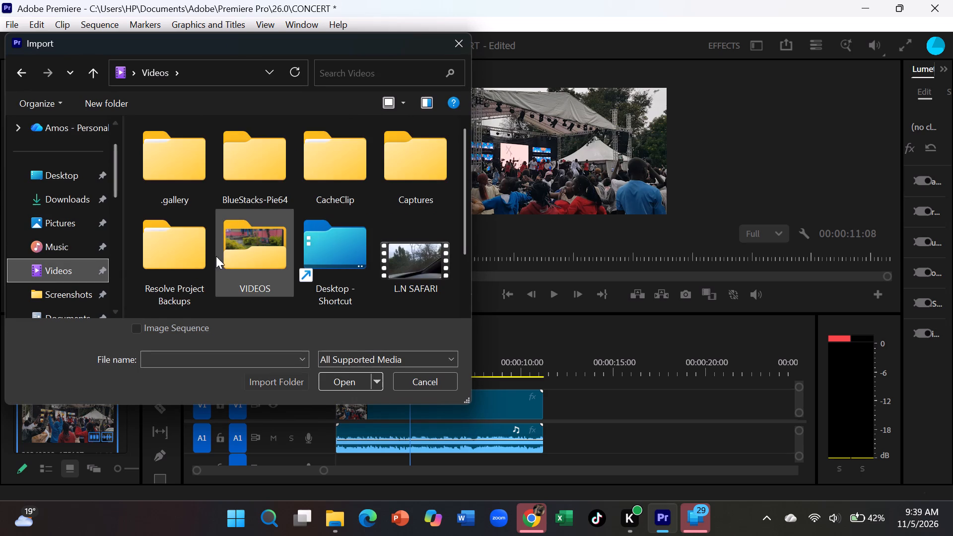
pyautogui.doubleClick(240, 260)
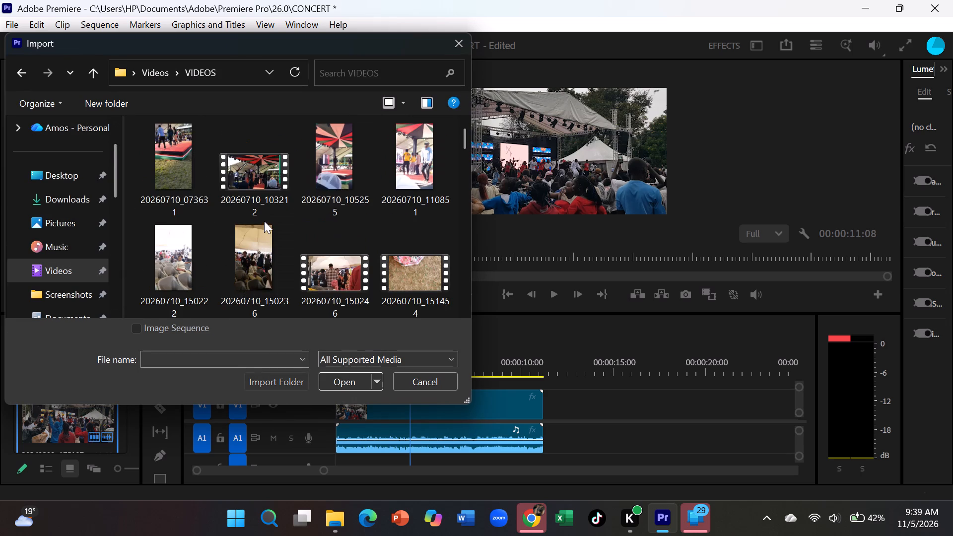
pyautogui.scroll(-3, 264, 221)
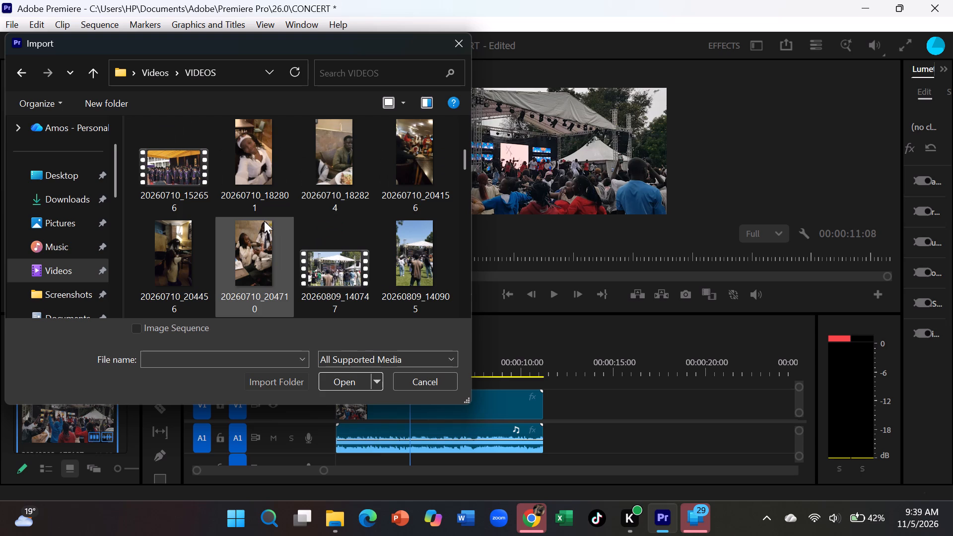
pyautogui.scroll(-1, 334, 257)
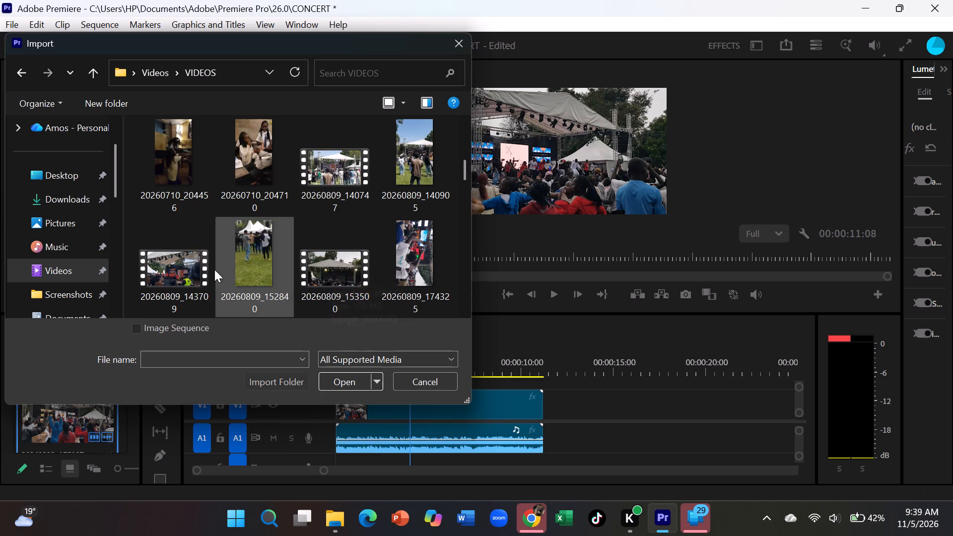
pyautogui.click(199, 268)
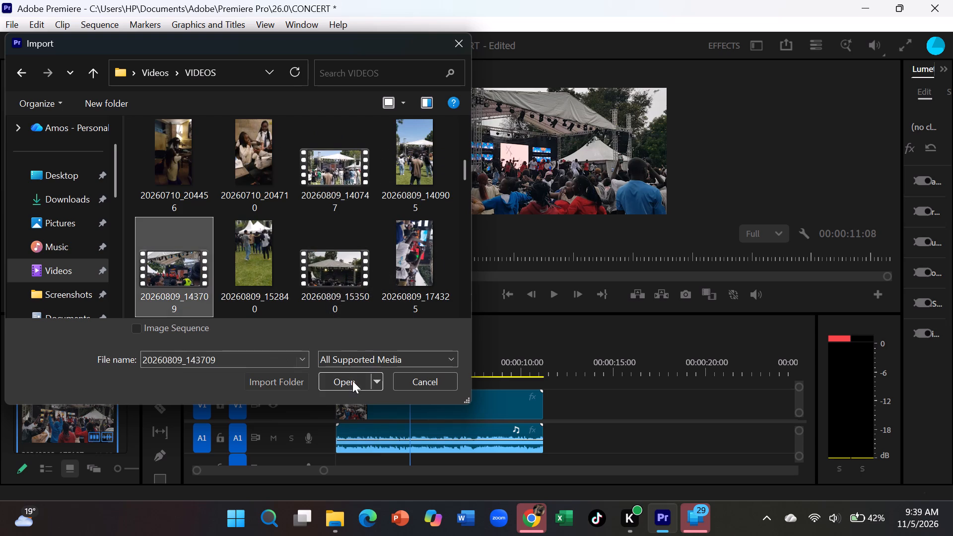
pyautogui.click(352, 381)
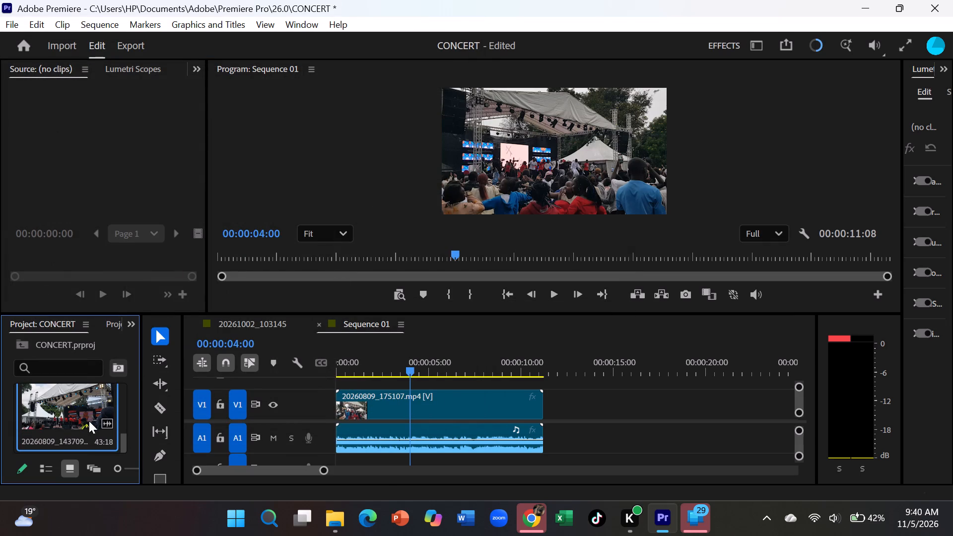
# Place the clip 20260809_143709 on the video track above V1 in Sequence 01, starting where clip 20260809_175107 ends.
pyautogui.scroll(-2, 89, 421)
pyautogui.scroll(4, 91, 412)
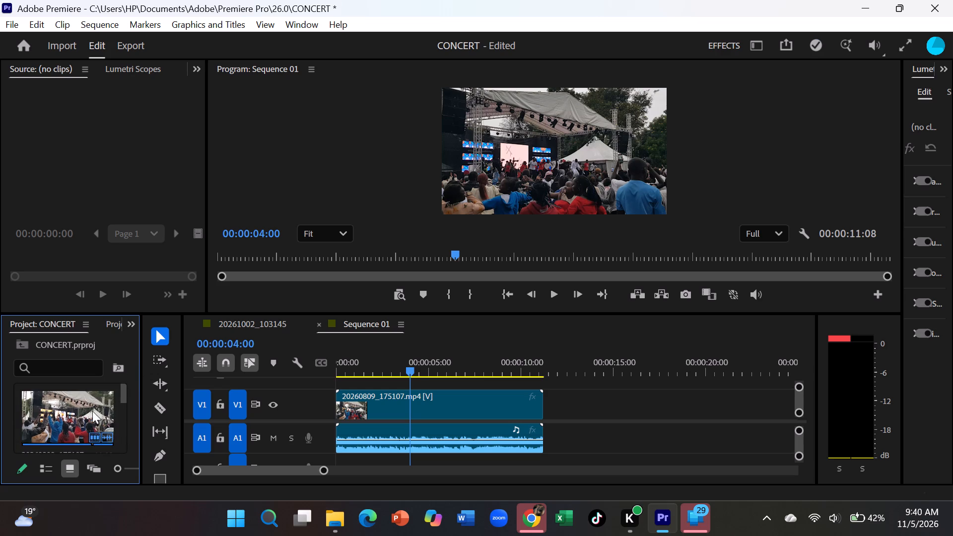
pyautogui.scroll(3, 92, 409)
pyautogui.scroll(-4, 92, 409)
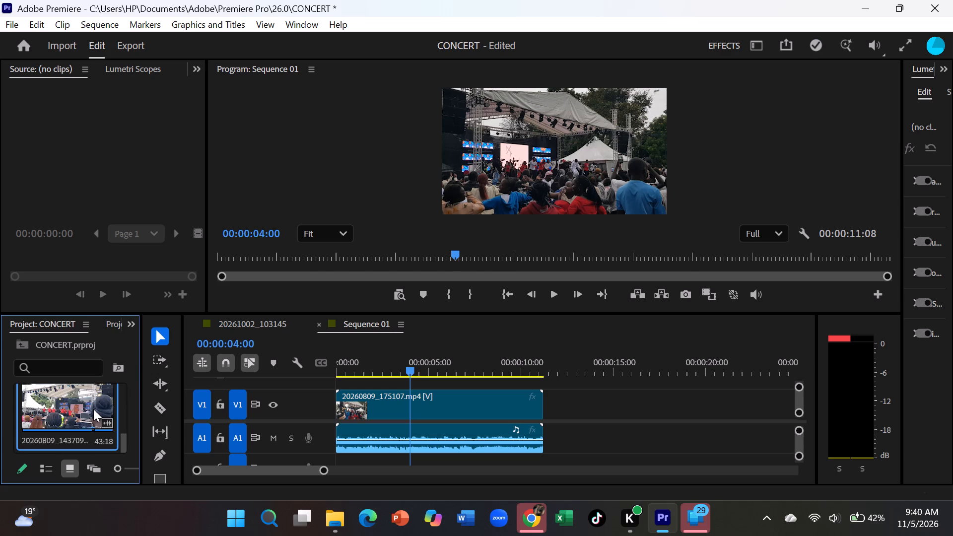
pyautogui.scroll(3, 93, 409)
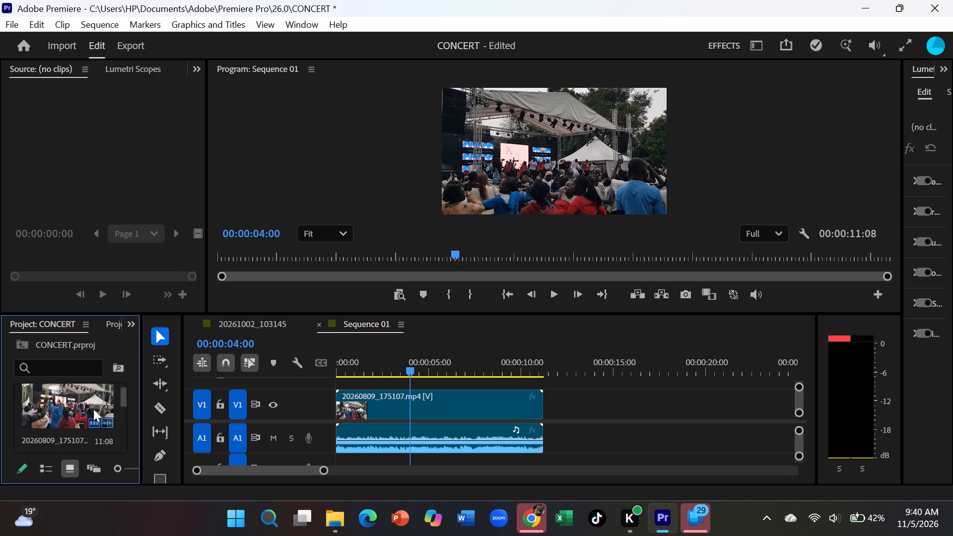
pyautogui.scroll(-3, 93, 409)
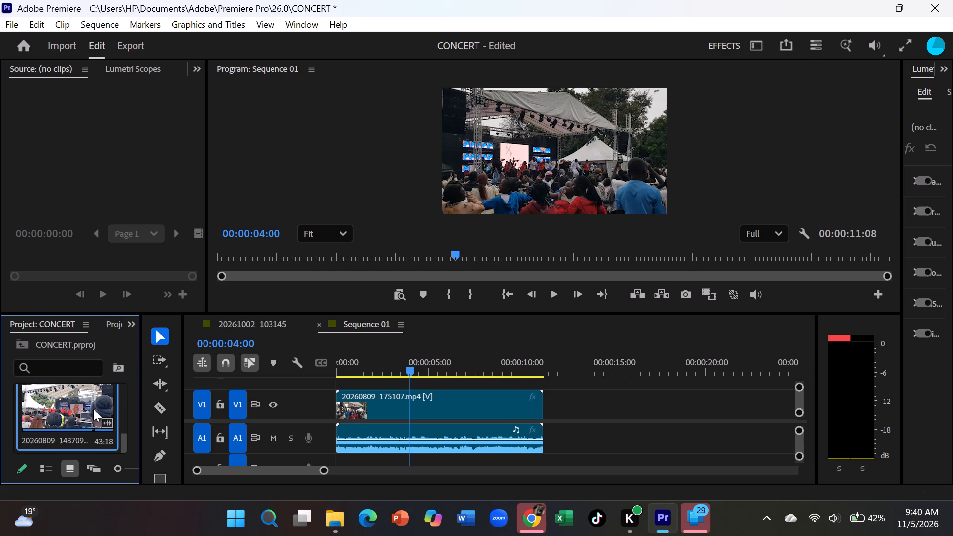
pyautogui.moveTo(411, 370); pyautogui.dragTo(351, 378)
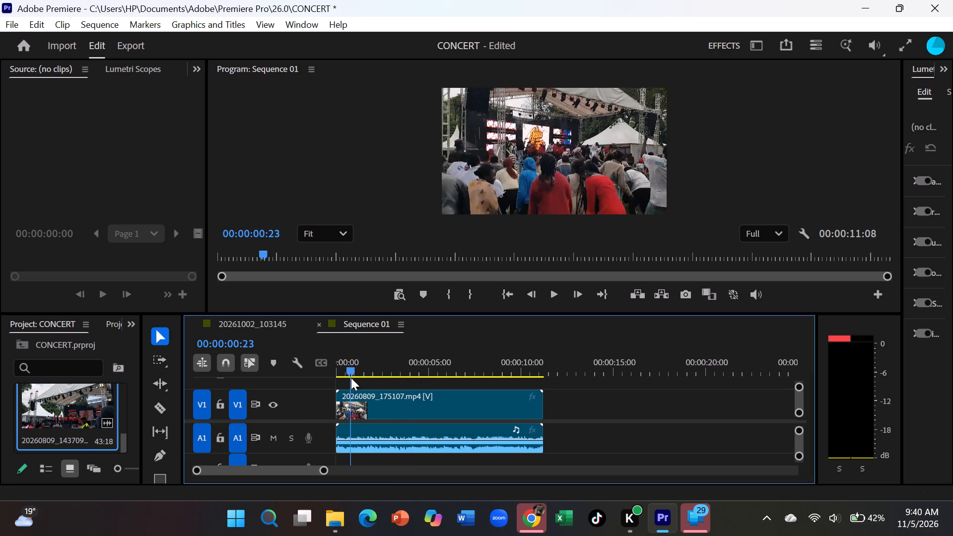
pyautogui.moveTo(351, 378); pyautogui.dragTo(340, 380)
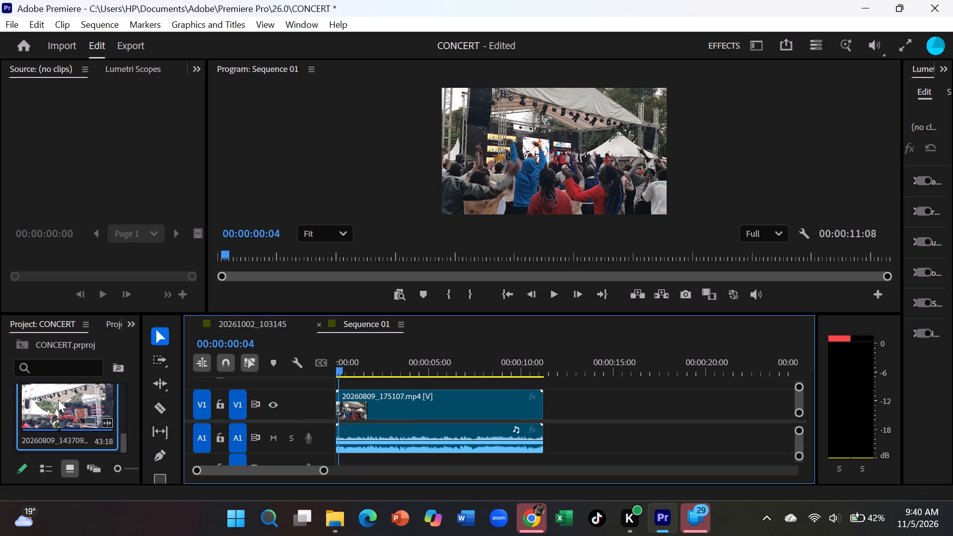
pyautogui.moveTo(58, 400); pyautogui.dragTo(532, 407)
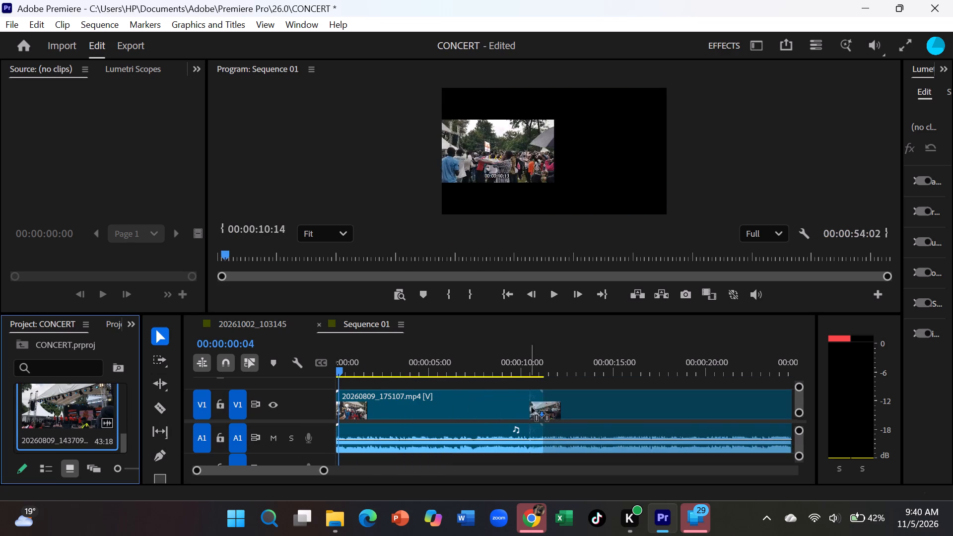
pyautogui.moveTo(532, 407); pyautogui.dragTo(547, 390)
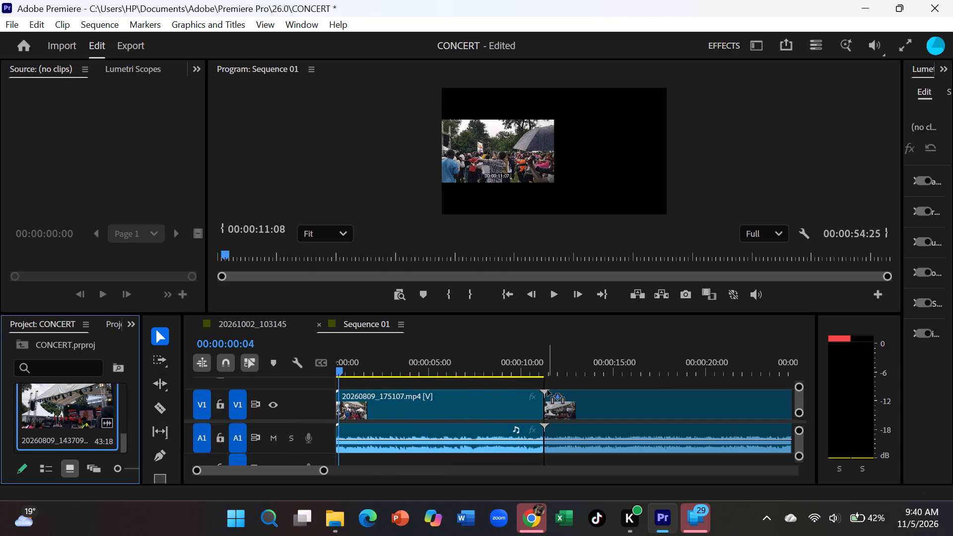
pyautogui.moveTo(547, 390); pyautogui.dragTo(548, 385)
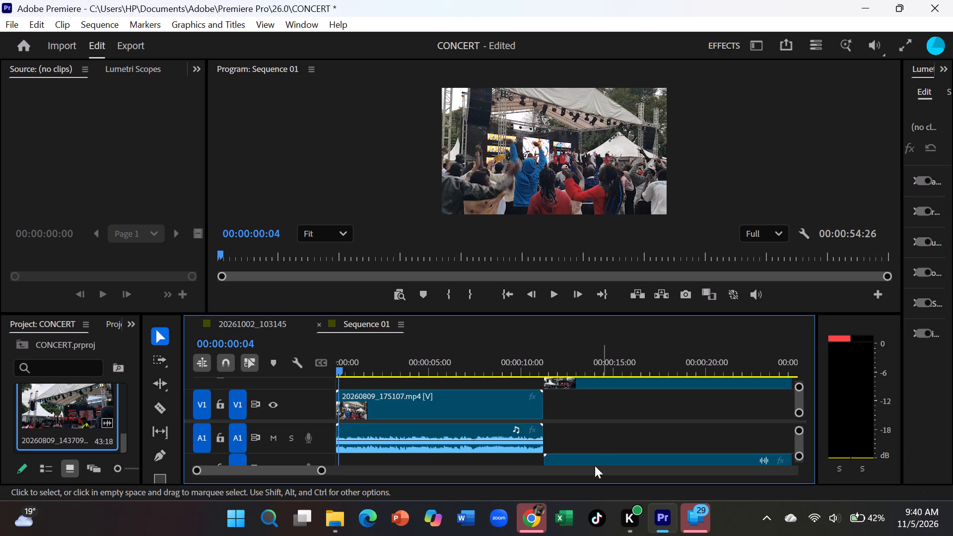
# Play back Sequence 01 from near its start to review the two clips in succession.
pyautogui.moveTo(318, 469); pyautogui.dragTo(366, 470)
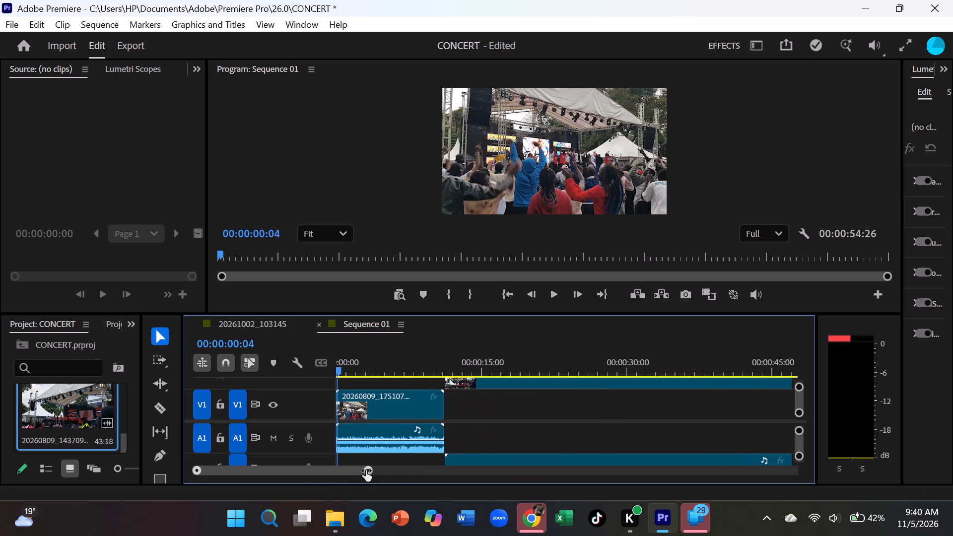
pyautogui.moveTo(366, 470); pyautogui.dragTo(419, 480)
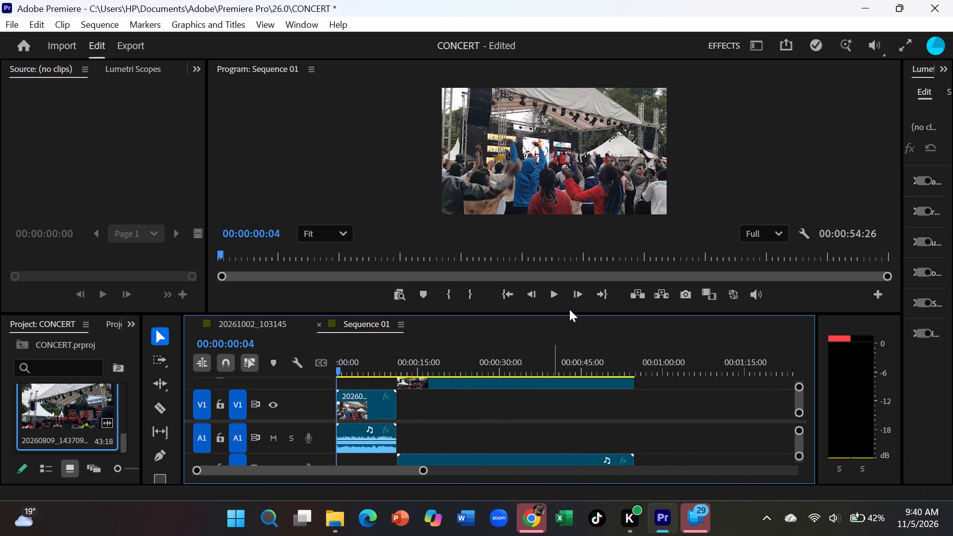
pyautogui.click(558, 298)
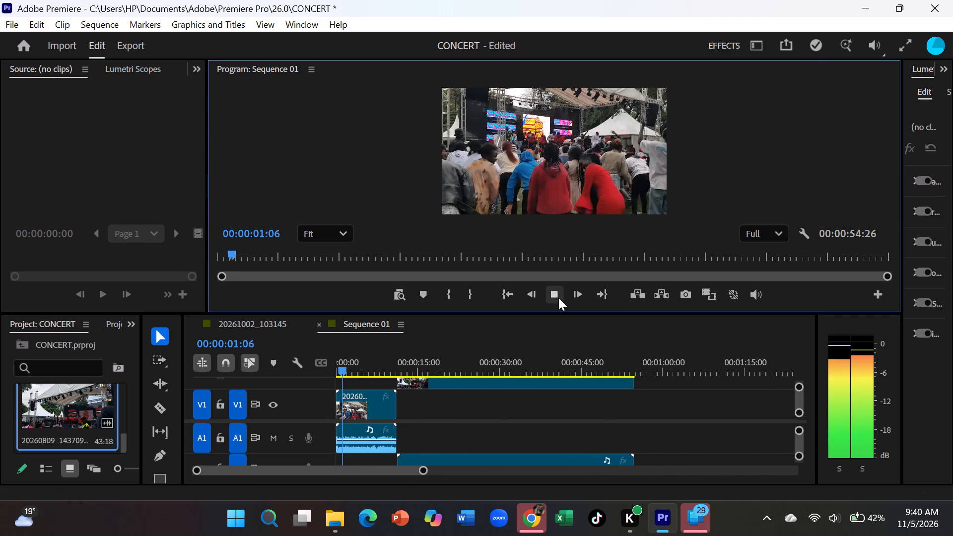
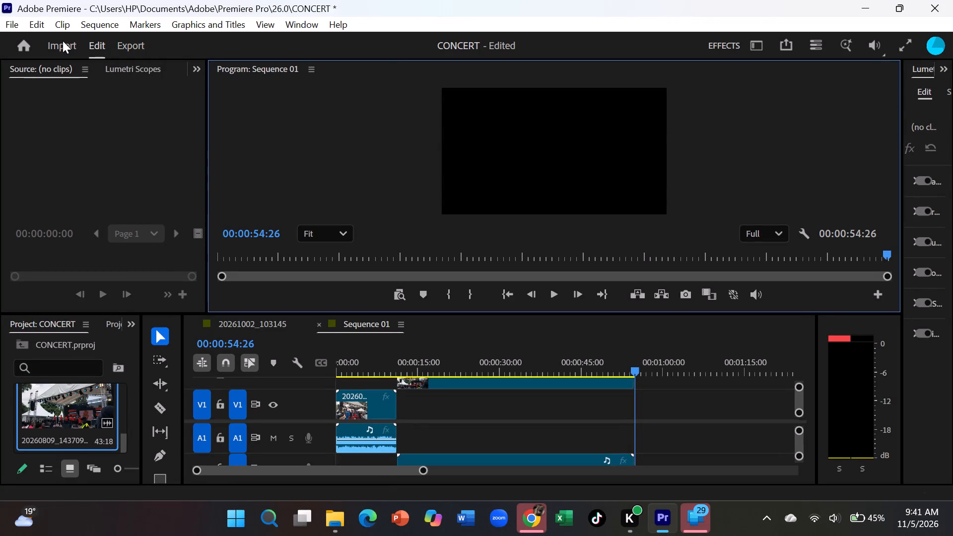
# Import the clip 20260809_153500 from the VIDEOS folder into the CONCERT project.
pyautogui.hotkey('ctrl', 'i')
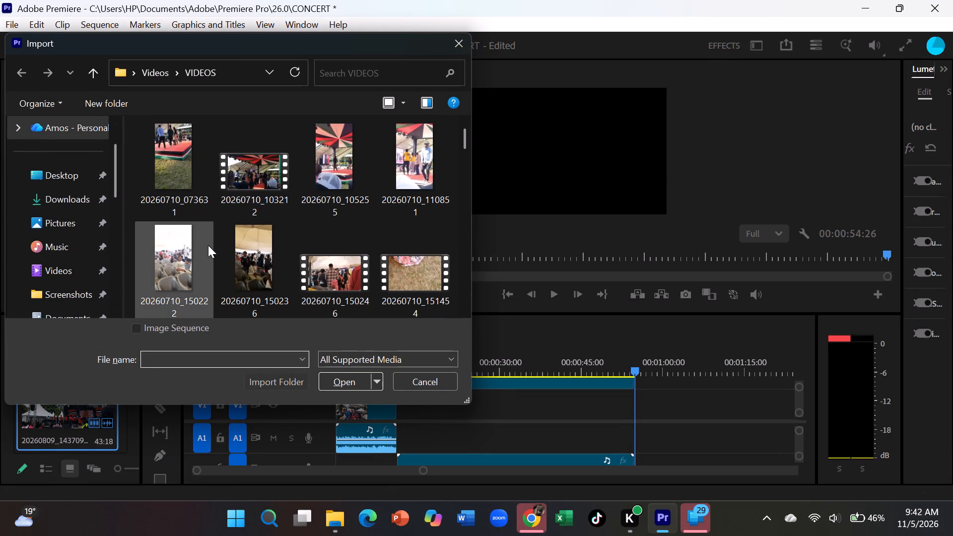
pyautogui.scroll(-3, 208, 245)
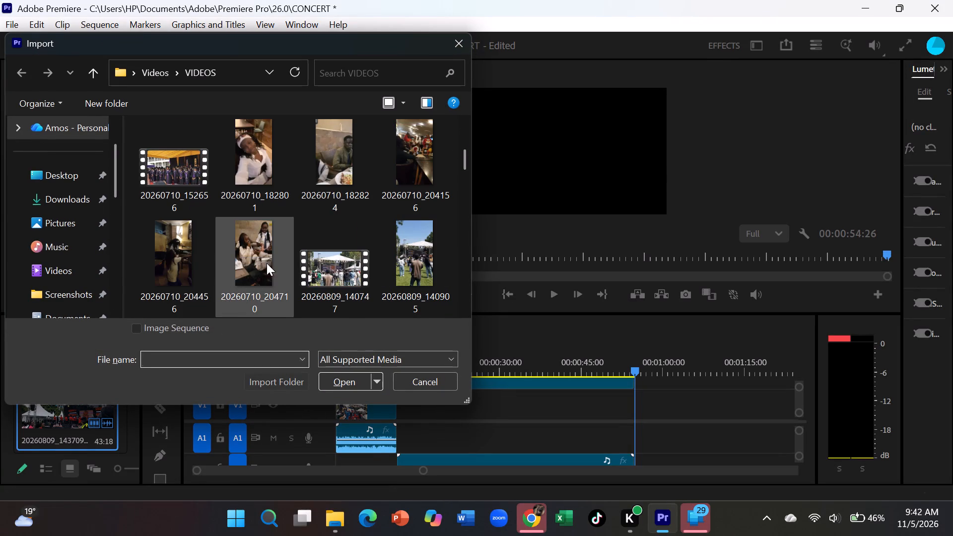
pyautogui.scroll(-1, 313, 261)
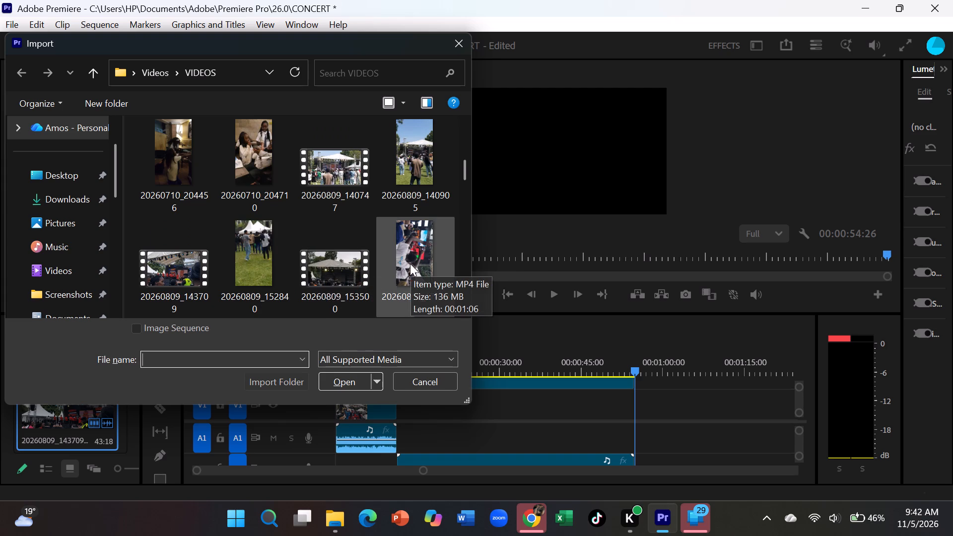
pyautogui.click(354, 281)
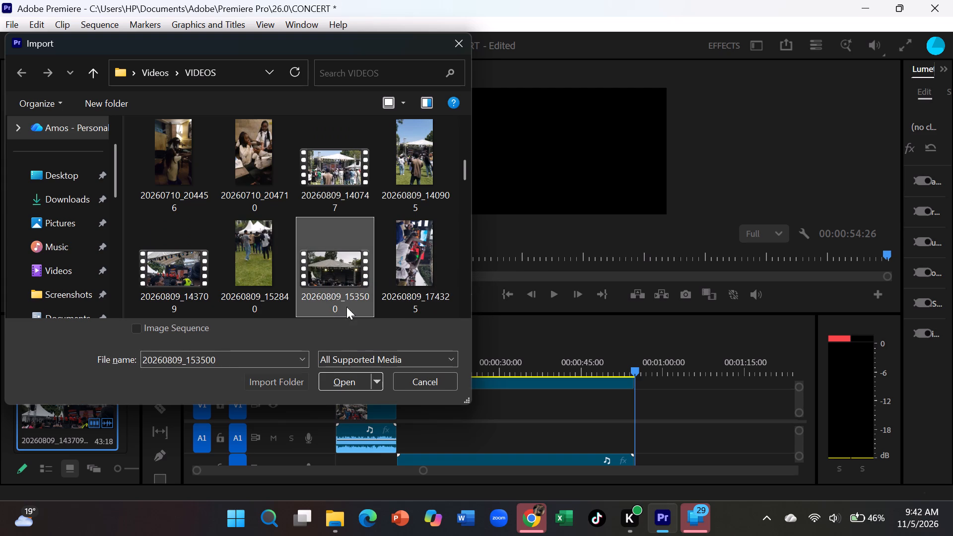
pyautogui.click(342, 384)
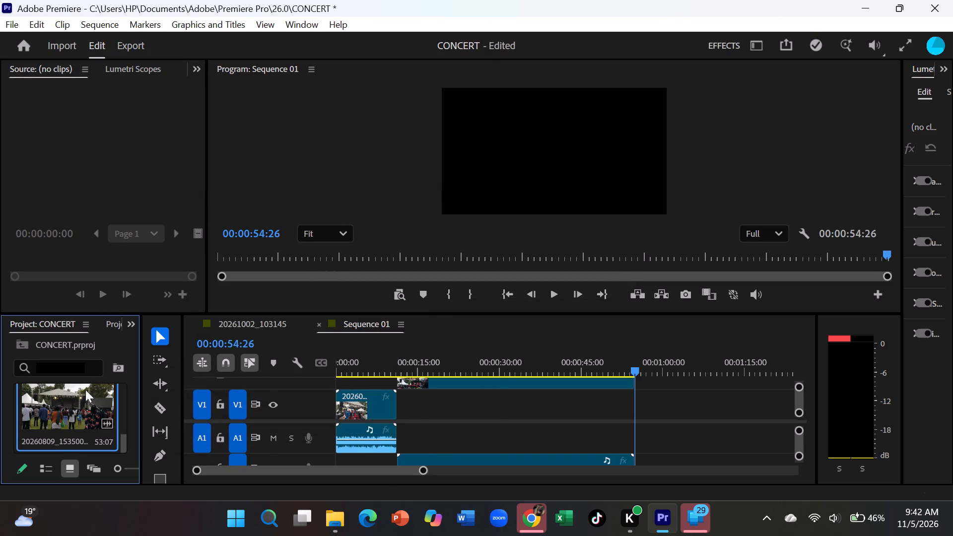
# Place the clip 20260809_153500 on V1 in Sequence 01, starting where clip 20260809_143709 ends.
pyautogui.moveTo(78, 398); pyautogui.dragTo(601, 469)
pyautogui.moveTo(601, 469); pyautogui.dragTo(677, 441)
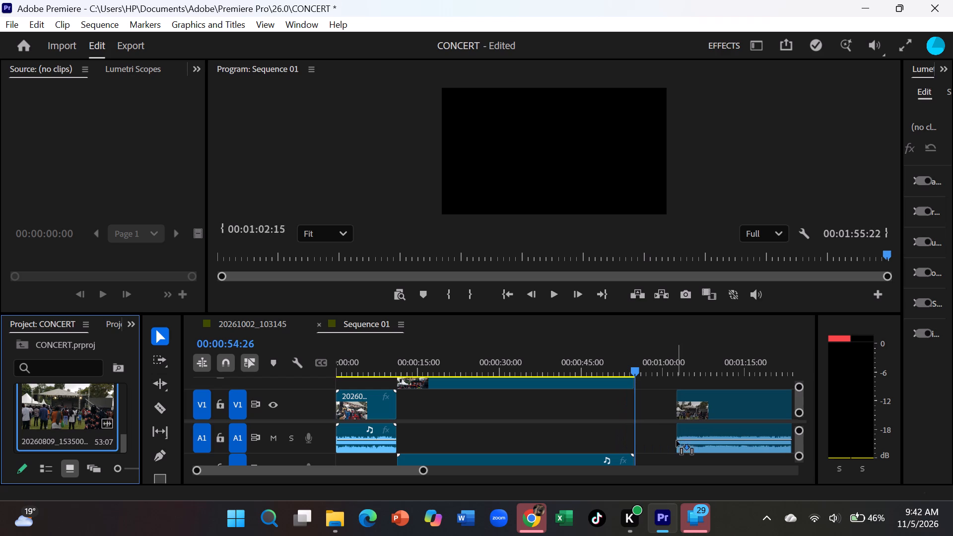
pyautogui.moveTo(677, 441); pyautogui.dragTo(634, 449)
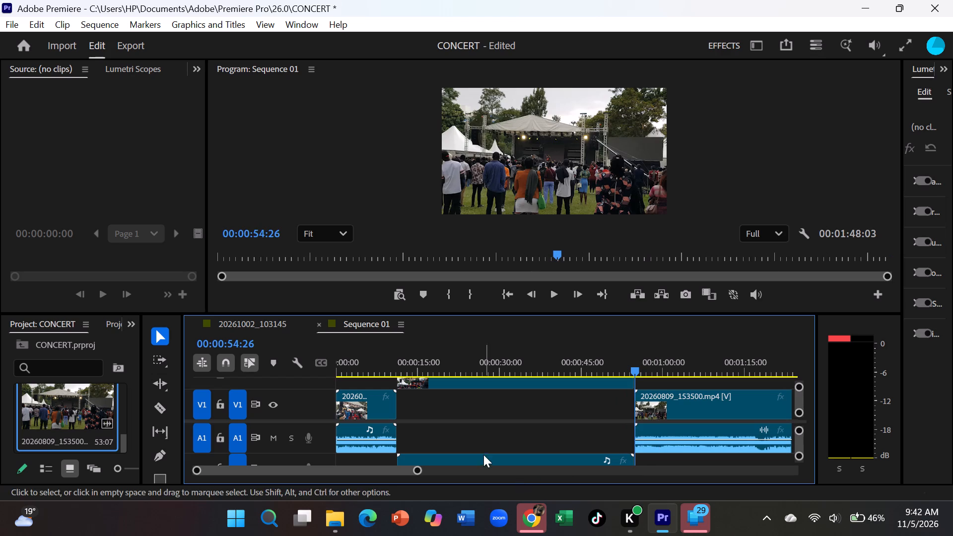
# Enlarge the timeline area in height so tracks V2, V1, A1 and A2 fit in it.
pyautogui.scroll(1, 492, 407)
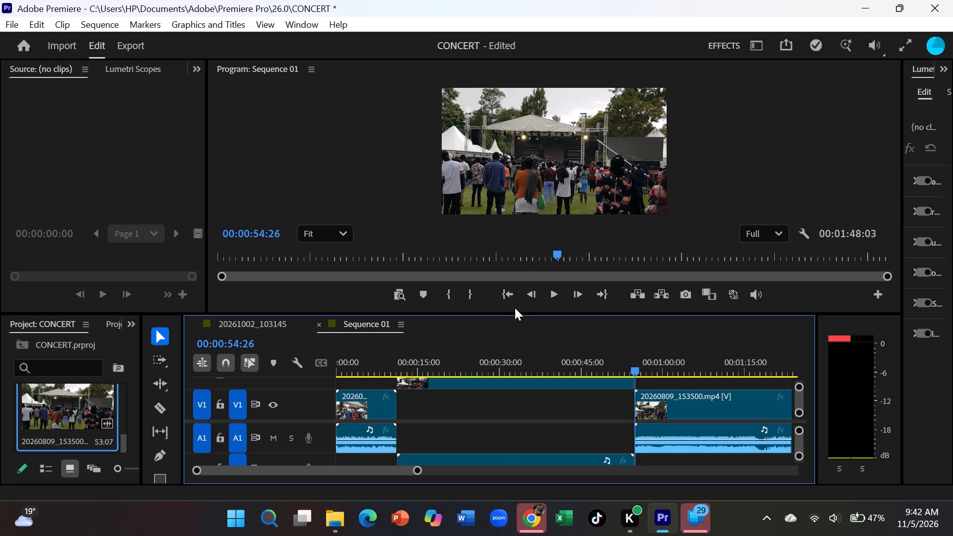
pyautogui.moveTo(514, 314); pyautogui.dragTo(514, 304)
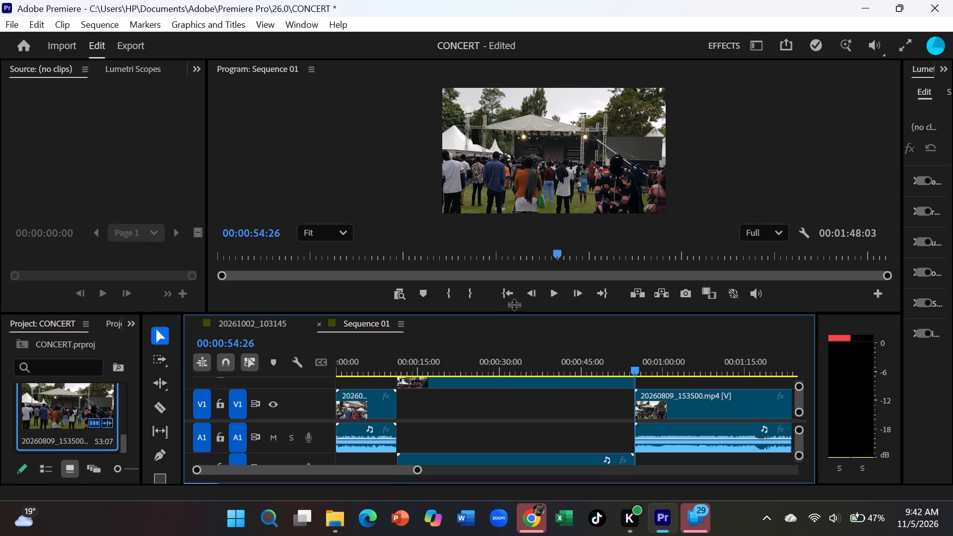
pyautogui.moveTo(514, 304); pyautogui.dragTo(522, 267)
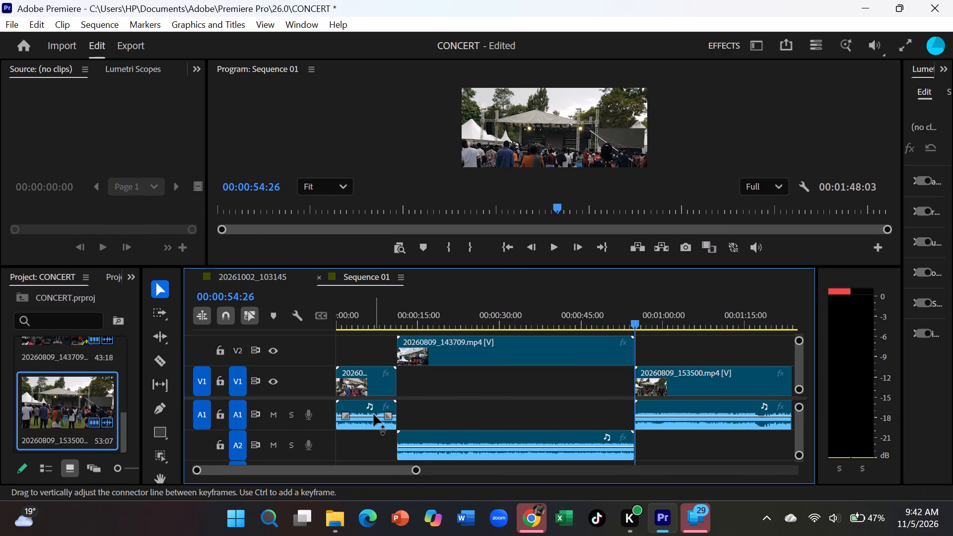
# Lower the first clip's audio level to -999.0 dB and move its audio from A1 to A2.
pyautogui.moveTo(374, 414); pyautogui.dragTo(357, 454)
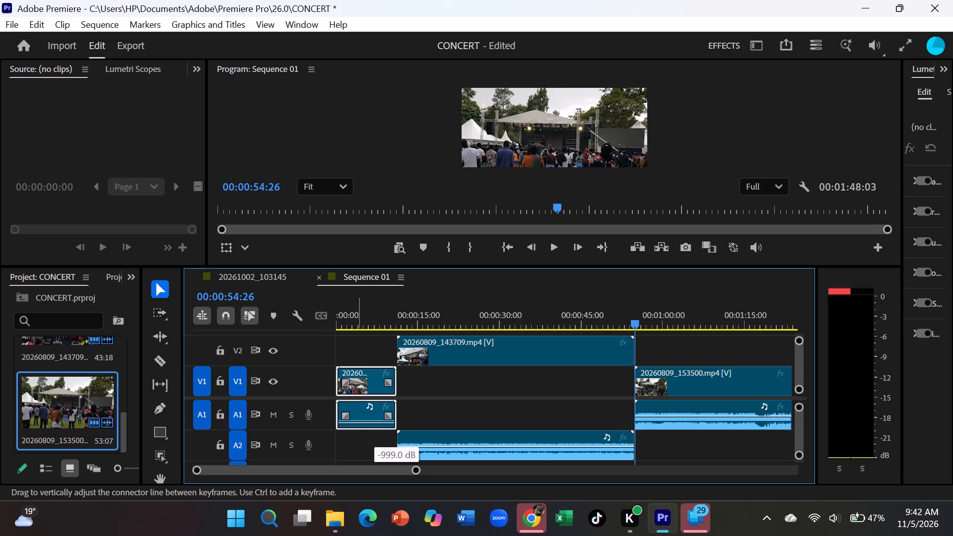
pyautogui.moveTo(357, 454); pyautogui.dragTo(353, 498)
pyautogui.moveTo(368, 408); pyautogui.dragTo(357, 448)
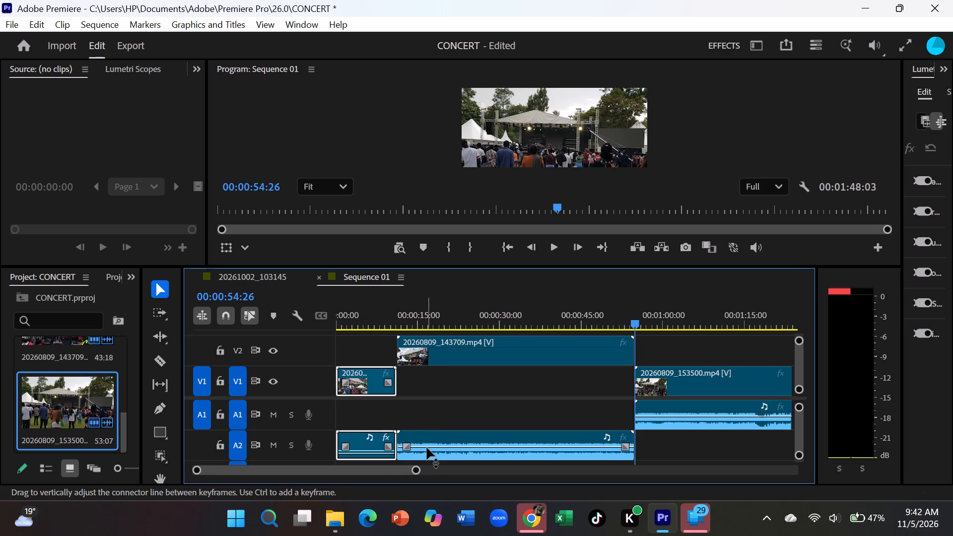
# Raise the audio level of clip 20260809_143709 to 15.0 dB and move its audio from A2 to A1.
pyautogui.moveTo(427, 448); pyautogui.dragTo(411, 387)
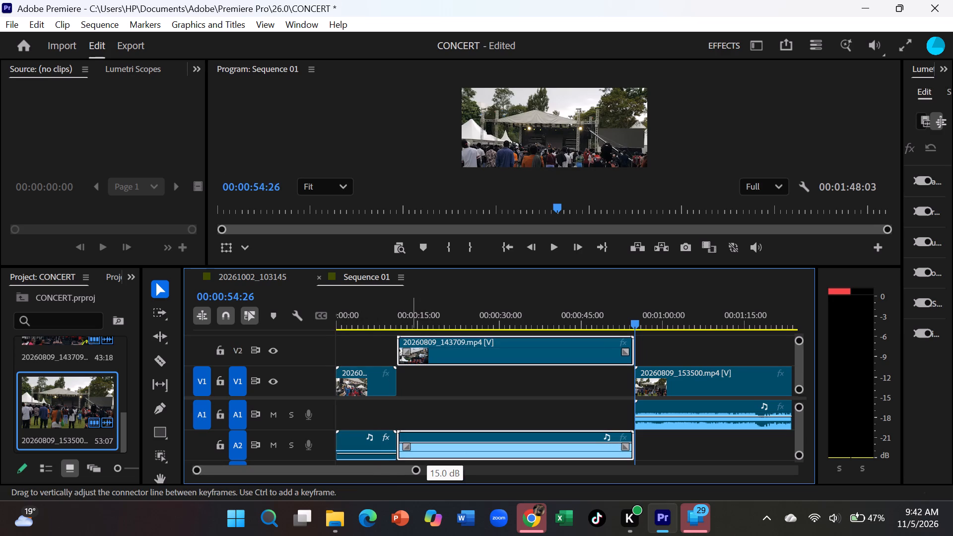
pyautogui.moveTo(411, 387); pyautogui.dragTo(408, 366)
pyautogui.moveTo(472, 443); pyautogui.dragTo(457, 396)
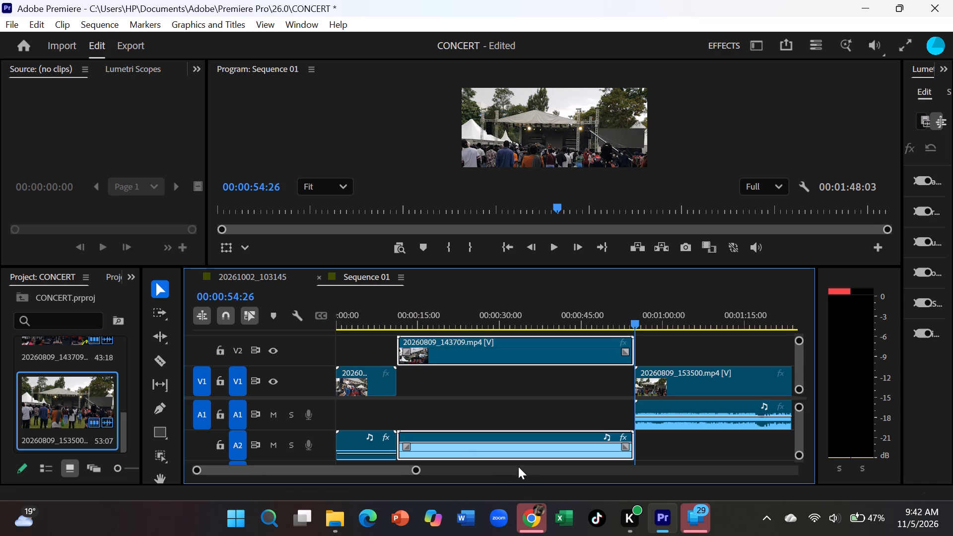
pyautogui.moveTo(519, 450); pyautogui.dragTo(518, 426)
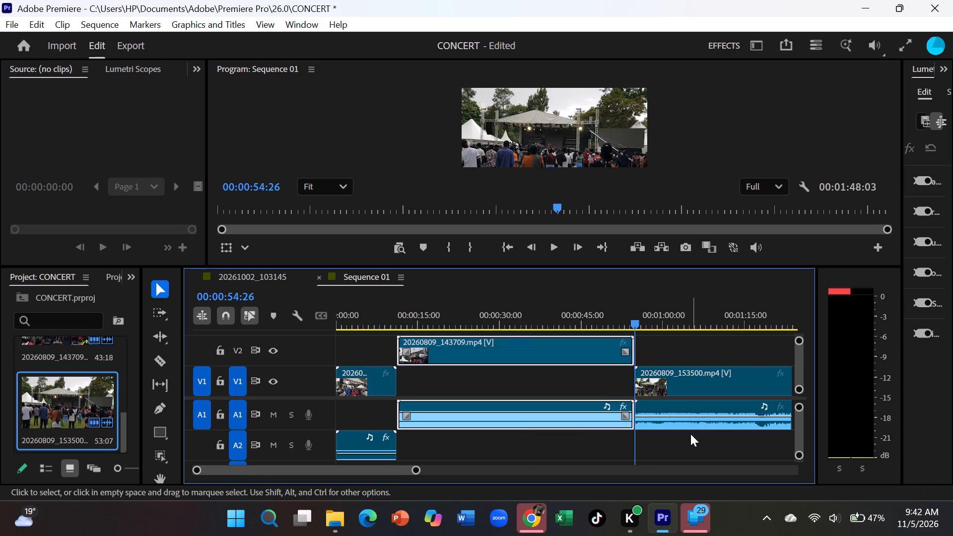
# Move the audio of clip 20260809_153500 from A1 to A2, keeping its start time.
pyautogui.moveTo(685, 410); pyautogui.dragTo(678, 443)
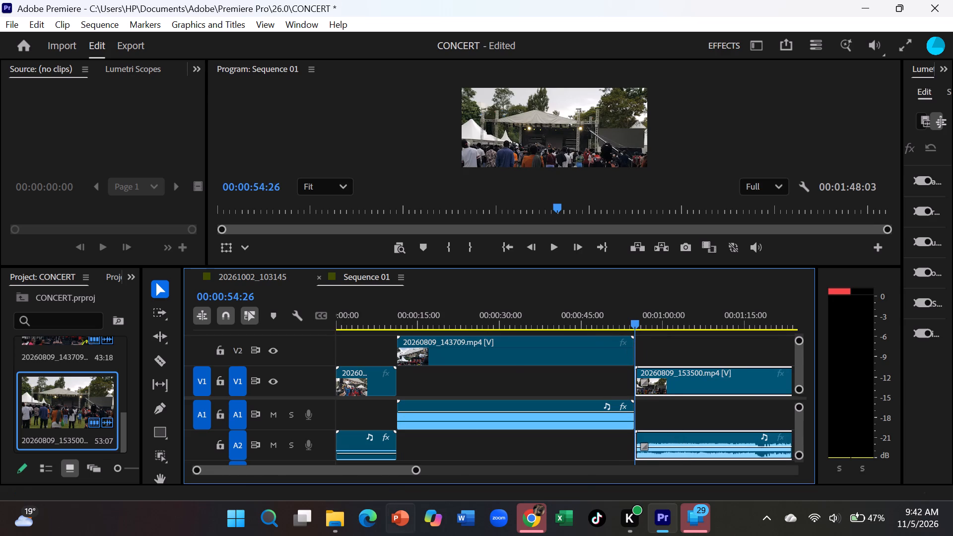
# Import the clip 20260809_174618 from the VIDEOS folder into the CONCERT project.
pyautogui.moveTo(409, 465); pyautogui.dragTo(415, 478)
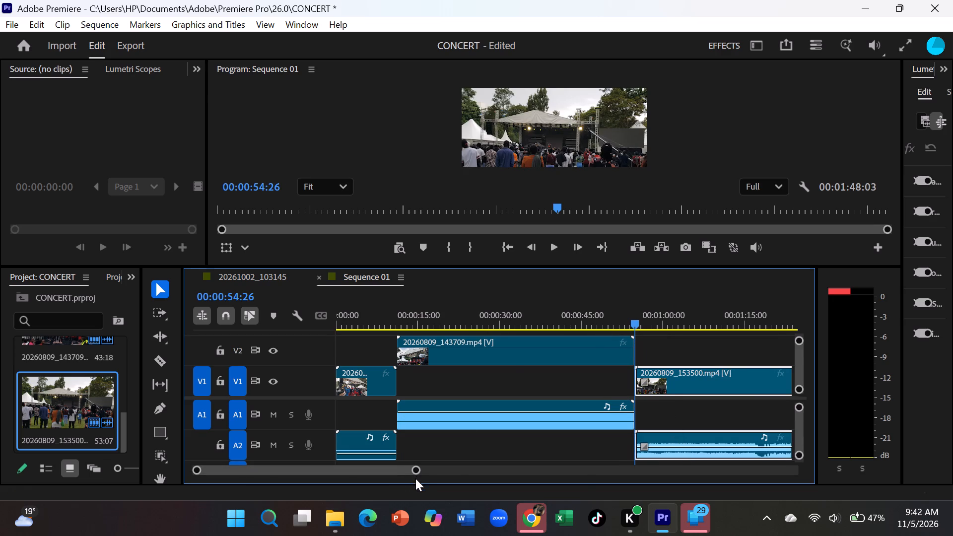
pyautogui.moveTo(415, 478); pyautogui.dragTo(416, 477)
pyautogui.click(422, 469)
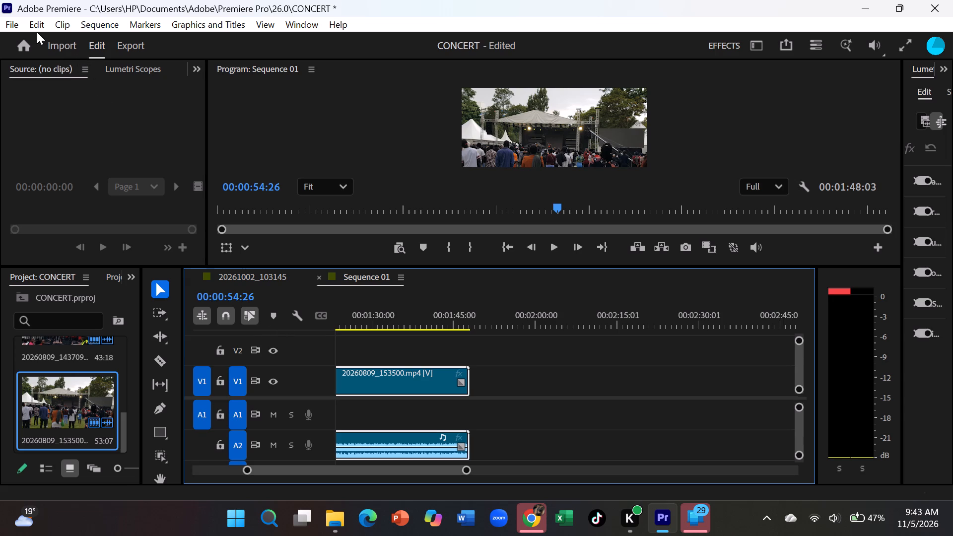
pyautogui.hotkey('ctrl', 'i')
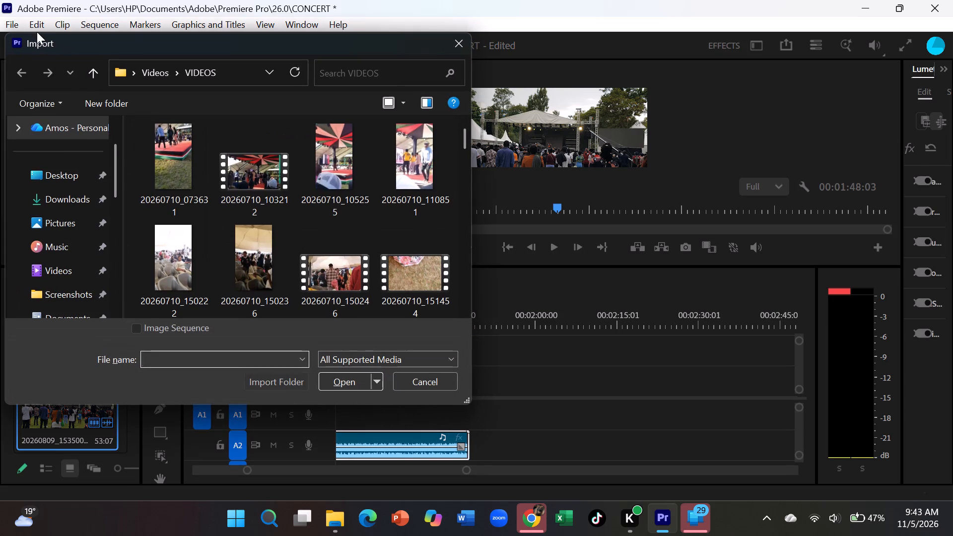
pyautogui.scroll(-2, 236, 243)
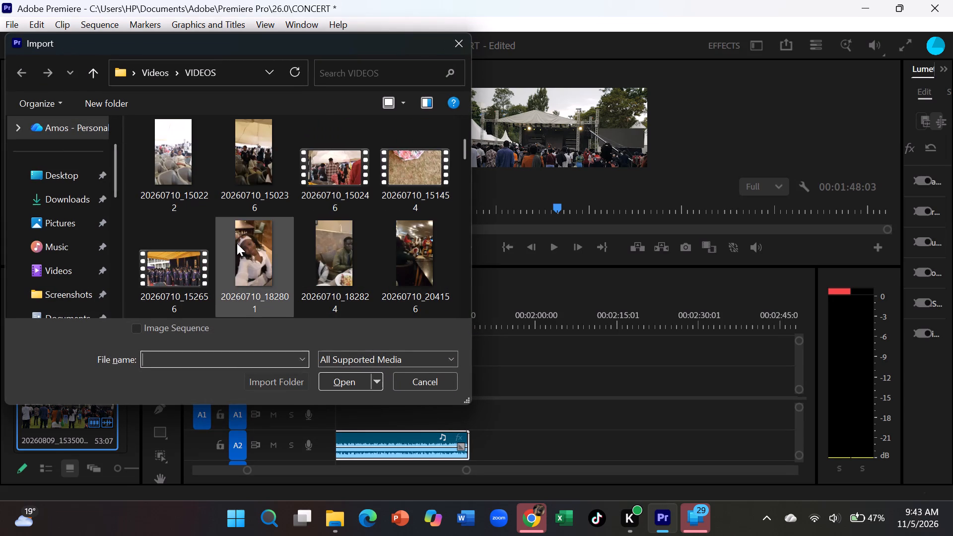
pyautogui.scroll(-2, 236, 244)
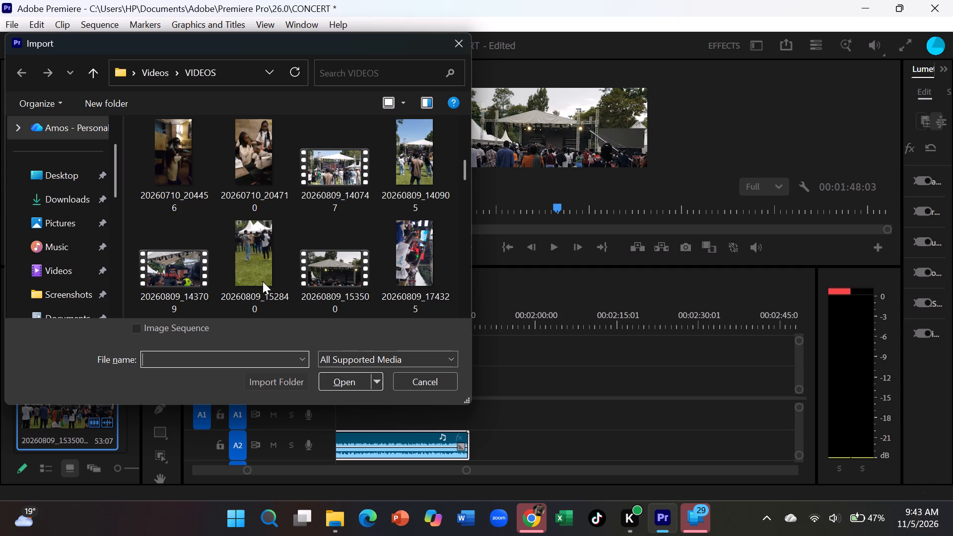
pyautogui.scroll(-1, 328, 248)
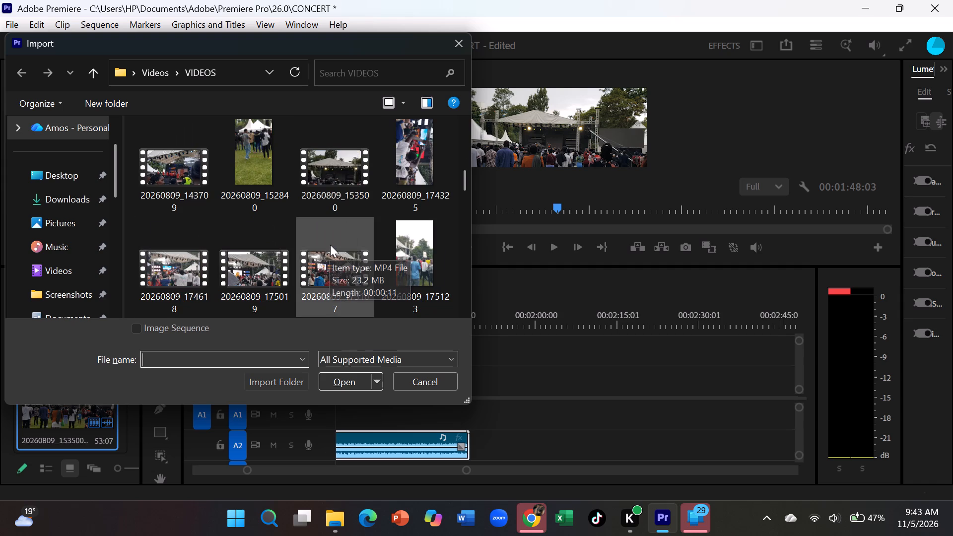
pyautogui.click(188, 269)
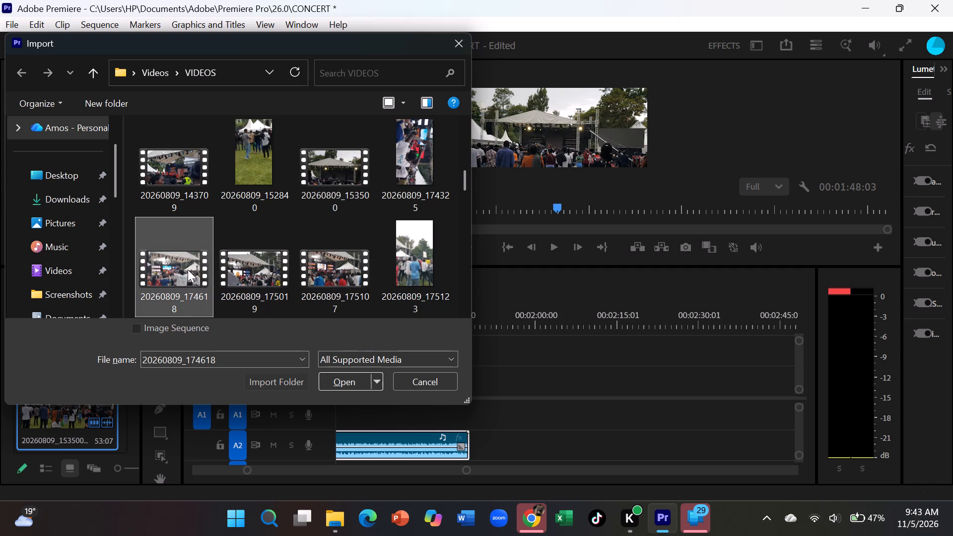
pyautogui.click(345, 385)
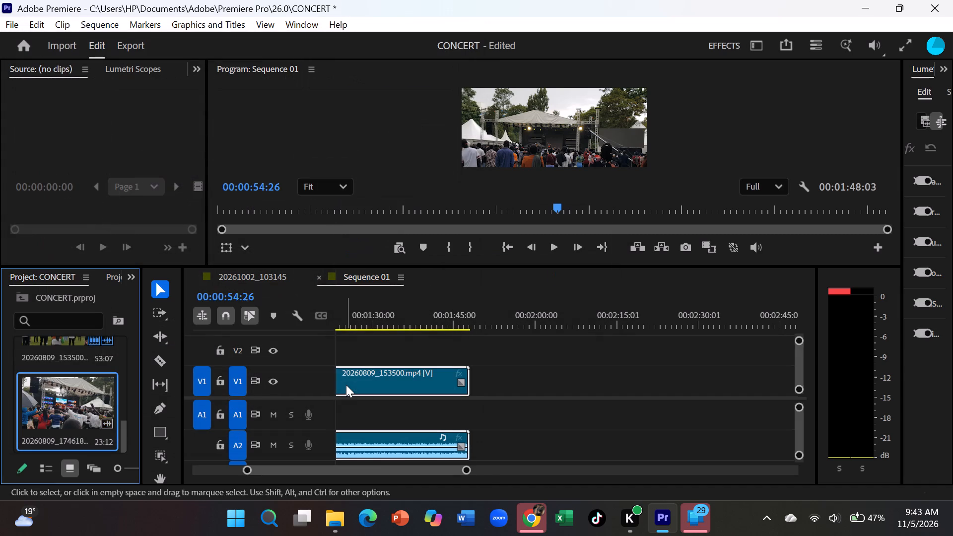
# Place the clip 20260809_174618 on V2 with its audio on A1, starting where clip 20260809_153500 ends.
pyautogui.moveTo(70, 401); pyautogui.dragTo(401, 401)
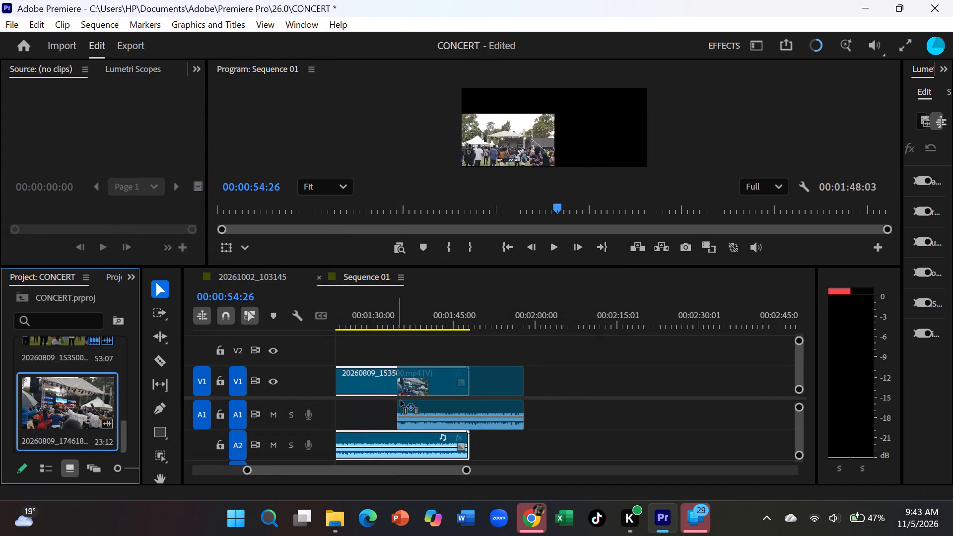
pyautogui.moveTo(401, 401); pyautogui.dragTo(475, 433)
pyautogui.moveTo(509, 454); pyautogui.dragTo(504, 419)
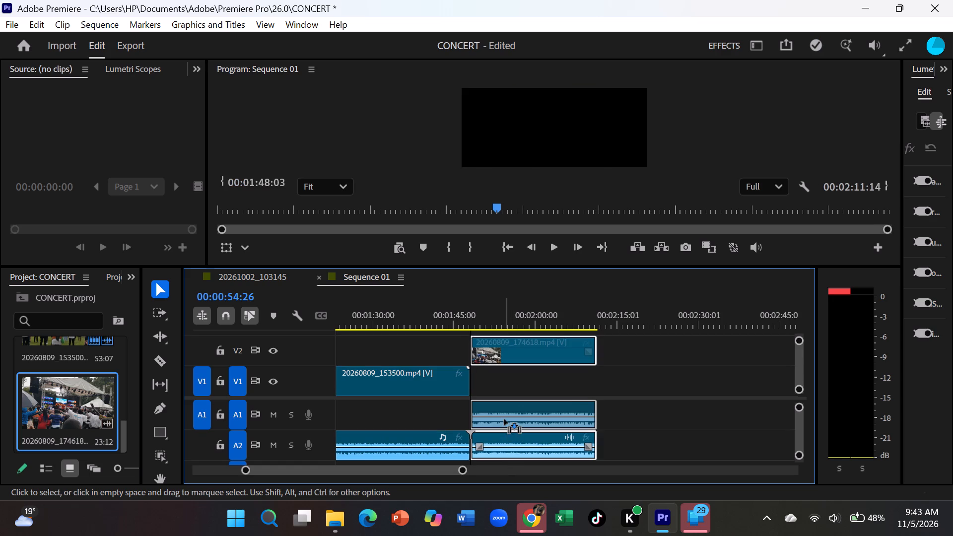
pyautogui.moveTo(504, 419); pyautogui.dragTo(505, 420)
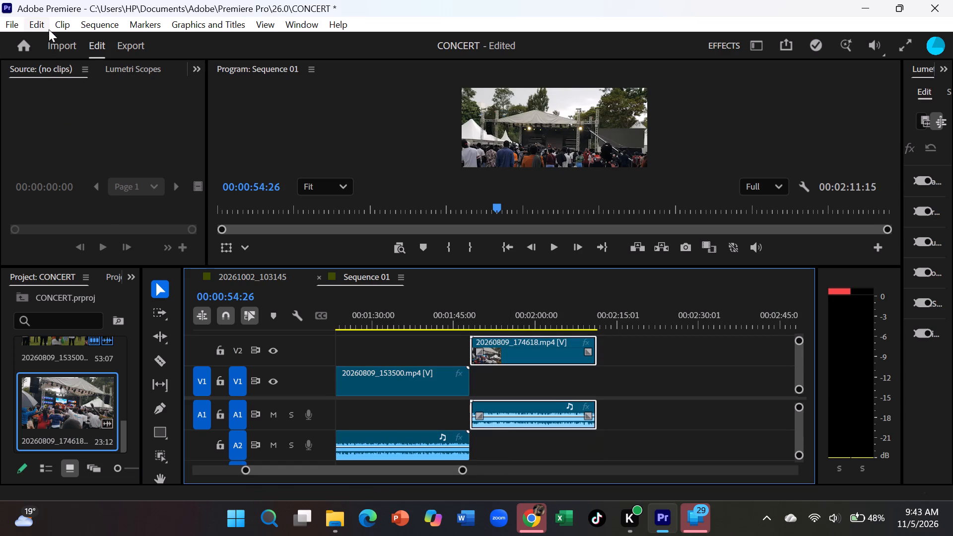
# Import the clip 20260809_175019 from the VIDEOS folder into the CONCERT project.
pyautogui.hotkey('ctrl', 'i')
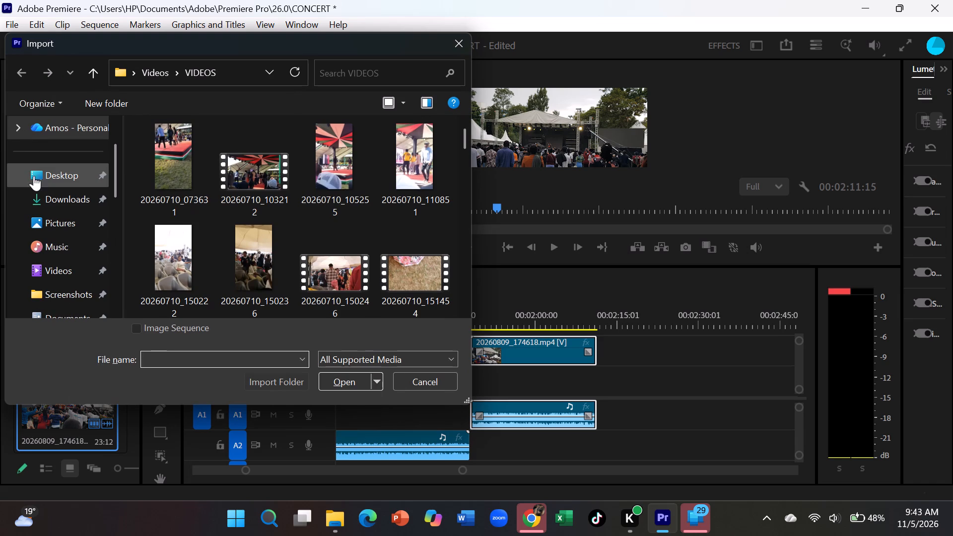
pyautogui.scroll(-1, 234, 251)
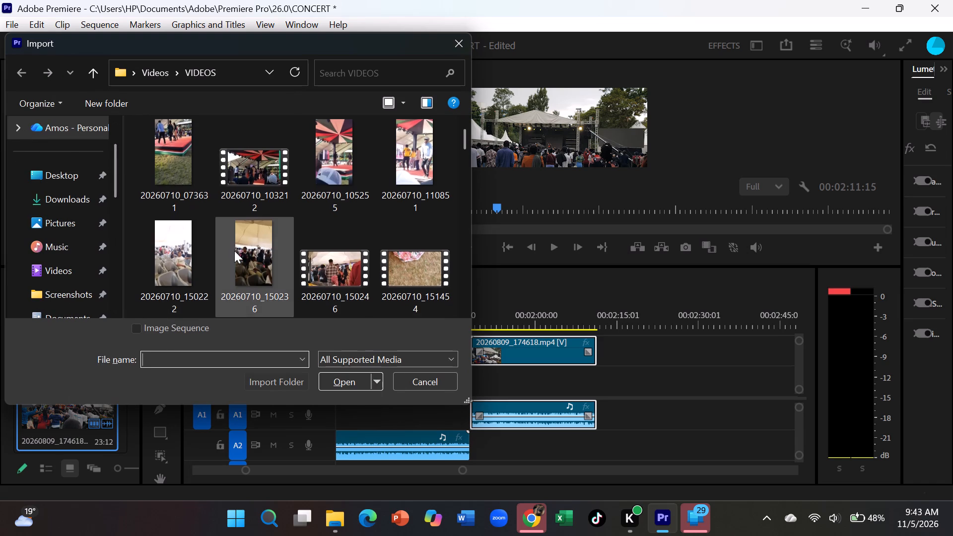
pyautogui.scroll(-5, 234, 251)
pyautogui.scroll(-3, 298, 268)
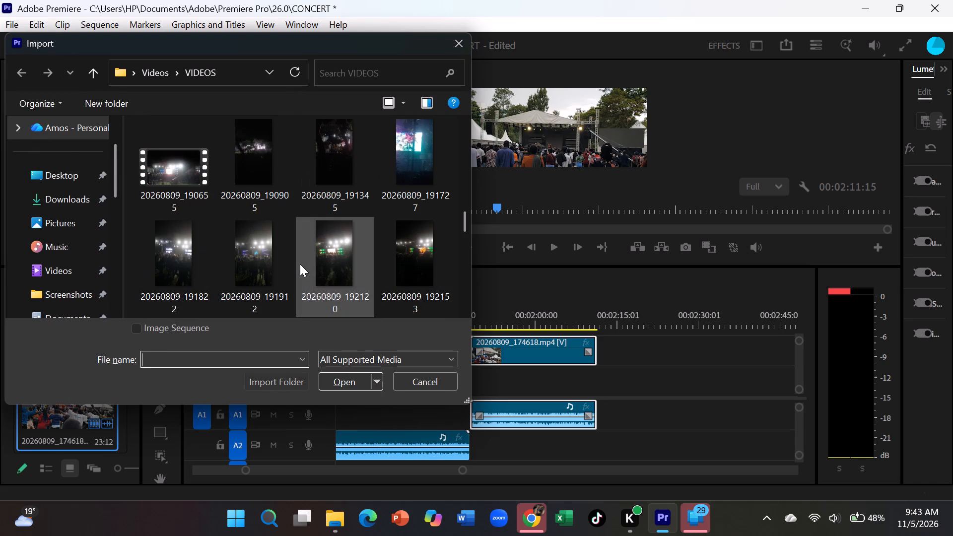
pyautogui.scroll(2, 300, 263)
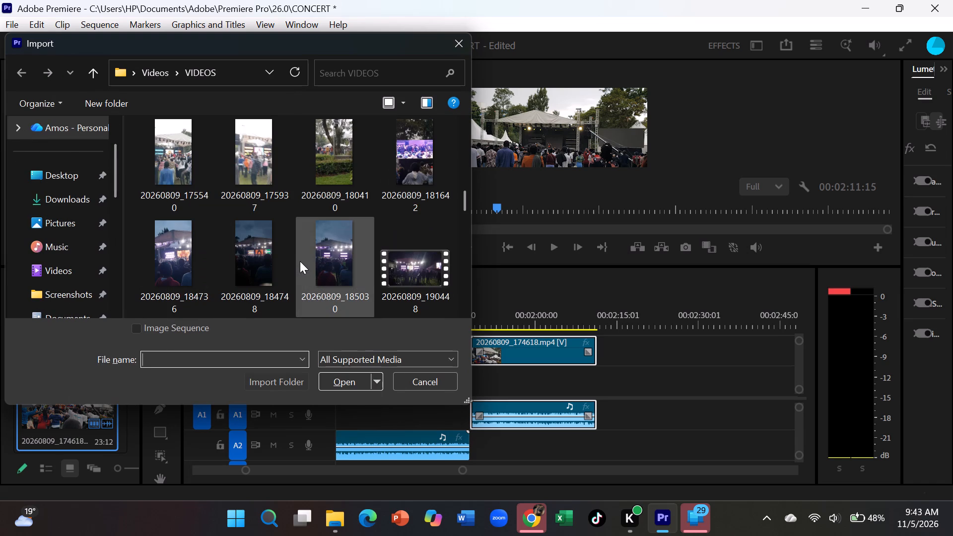
pyautogui.scroll(1, 289, 208)
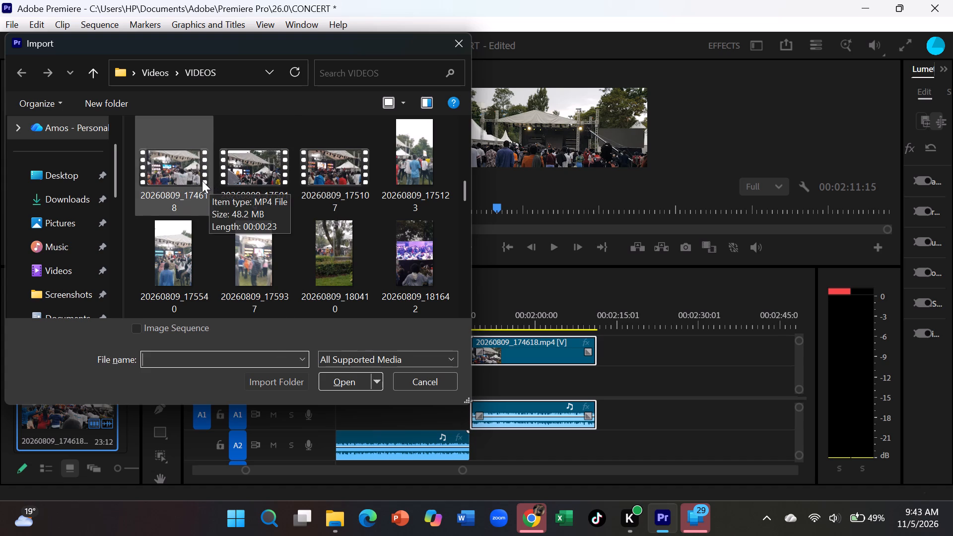
pyautogui.click(243, 167)
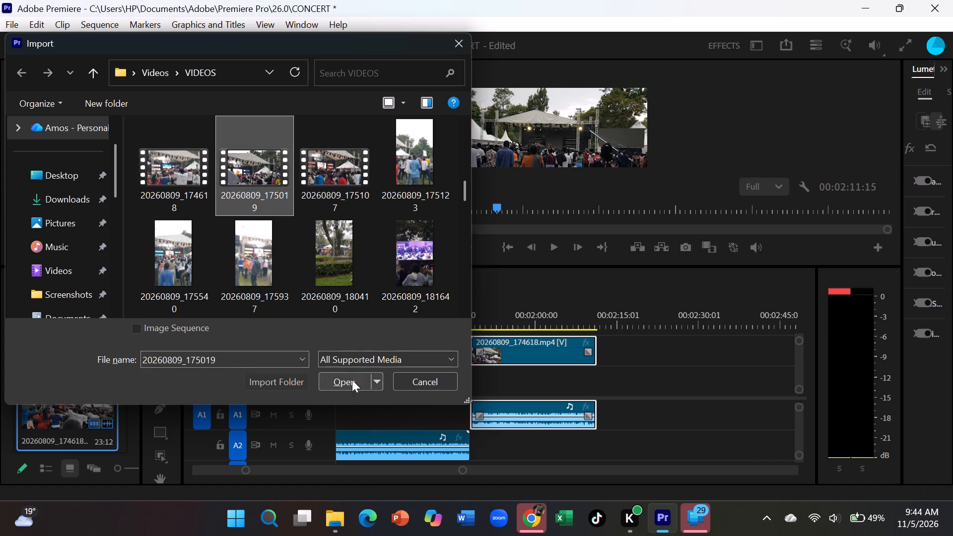
pyautogui.click(353, 380)
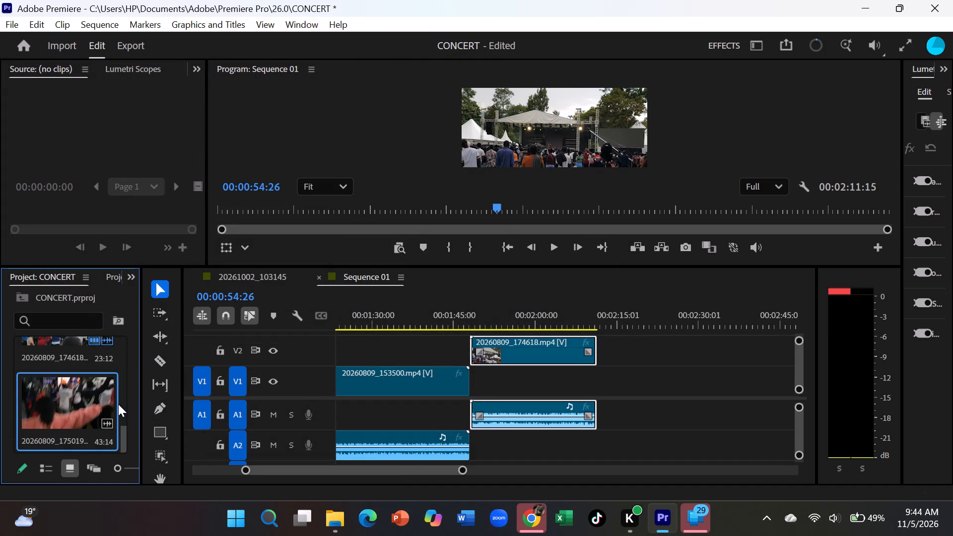
# Place the clip 20260809_175019 on V1 with its audio on A2, starting where clip 20260809_174618 ends.
pyautogui.moveTo(68, 410); pyautogui.dragTo(547, 436)
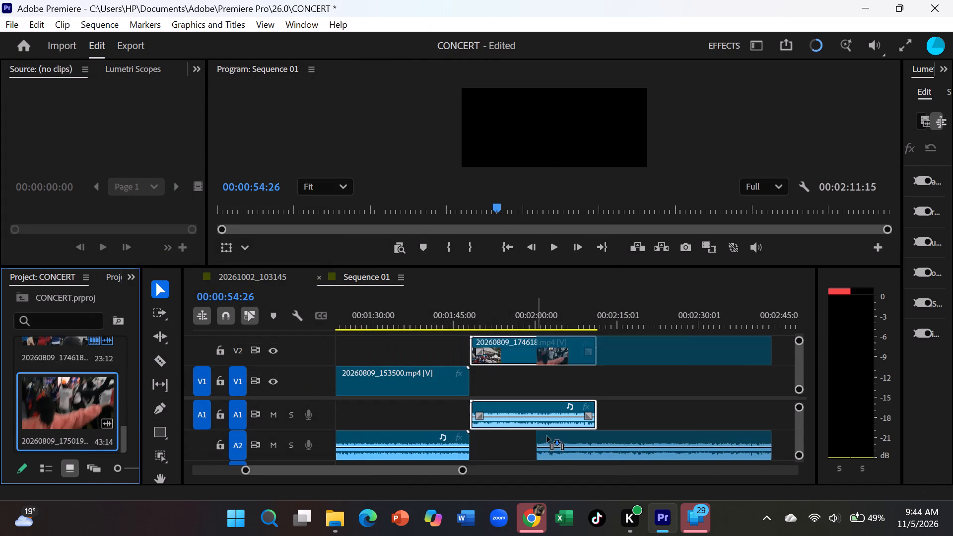
pyautogui.moveTo(547, 436); pyautogui.dragTo(591, 442)
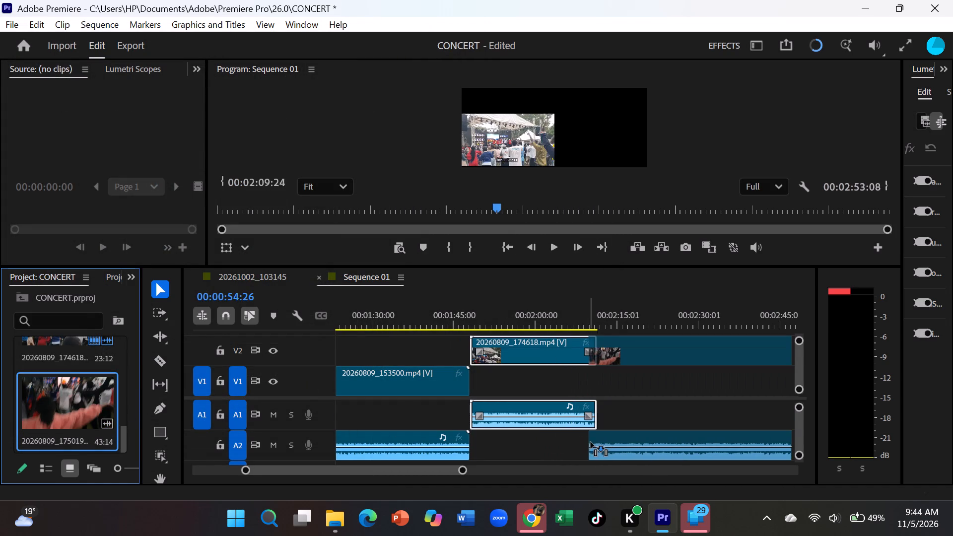
pyautogui.moveTo(591, 442); pyautogui.dragTo(600, 433)
pyautogui.moveTo(658, 341); pyautogui.dragTo(660, 381)
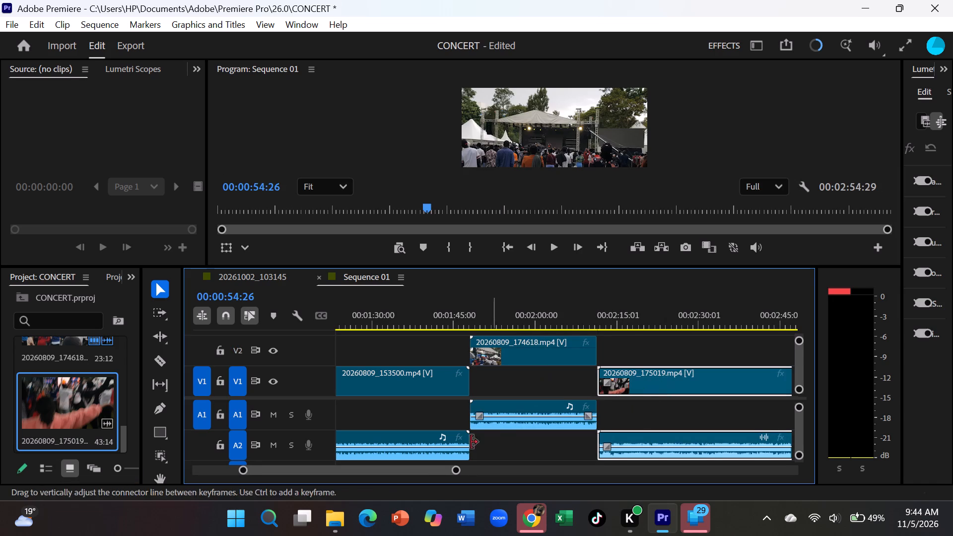
# Import the clip 20260809_175107 from the VIDEOS folder into the CONCERT project.
pyautogui.moveTo(459, 471); pyautogui.dragTo(485, 475)
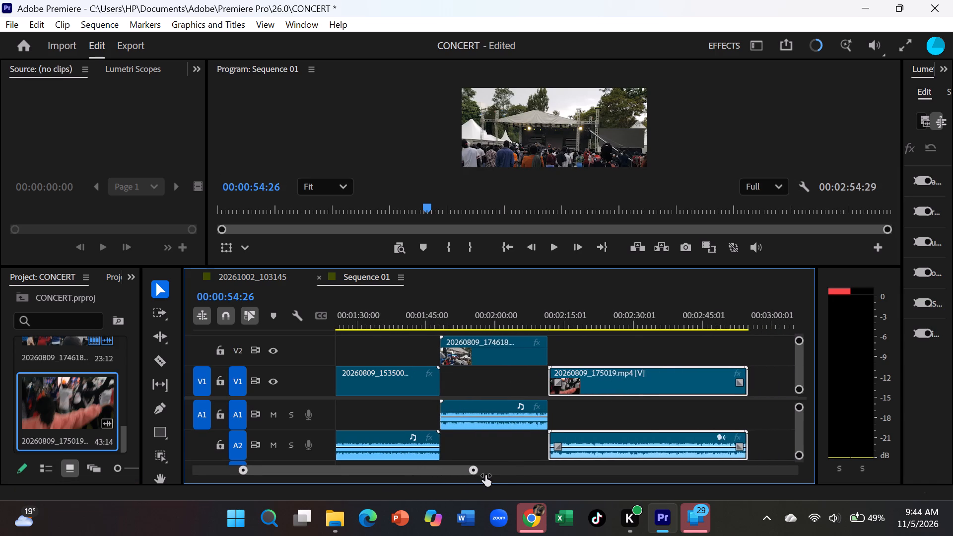
pyautogui.moveTo(485, 475); pyautogui.dragTo(517, 477)
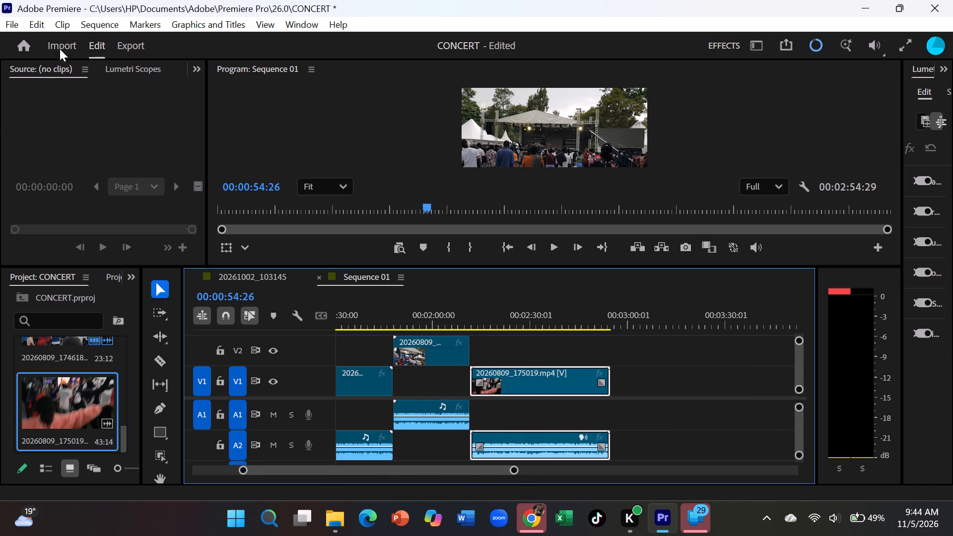
pyautogui.hotkey('ctrl', 'i')
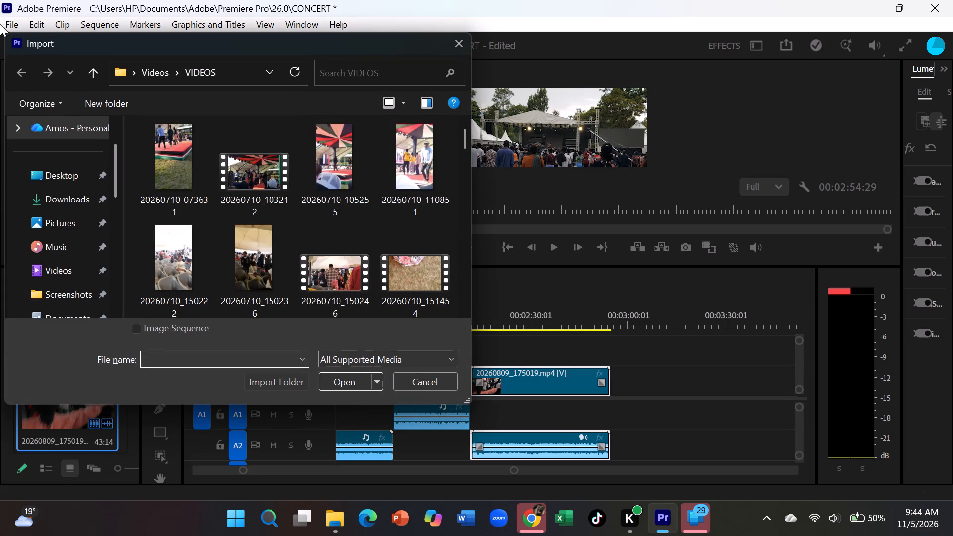
pyautogui.scroll(-5, 291, 228)
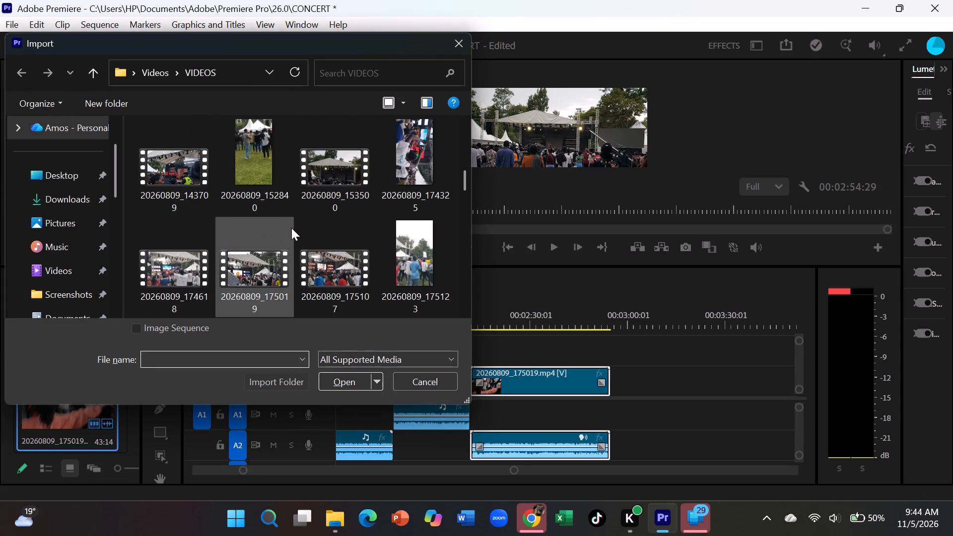
pyautogui.scroll(-1, 291, 228)
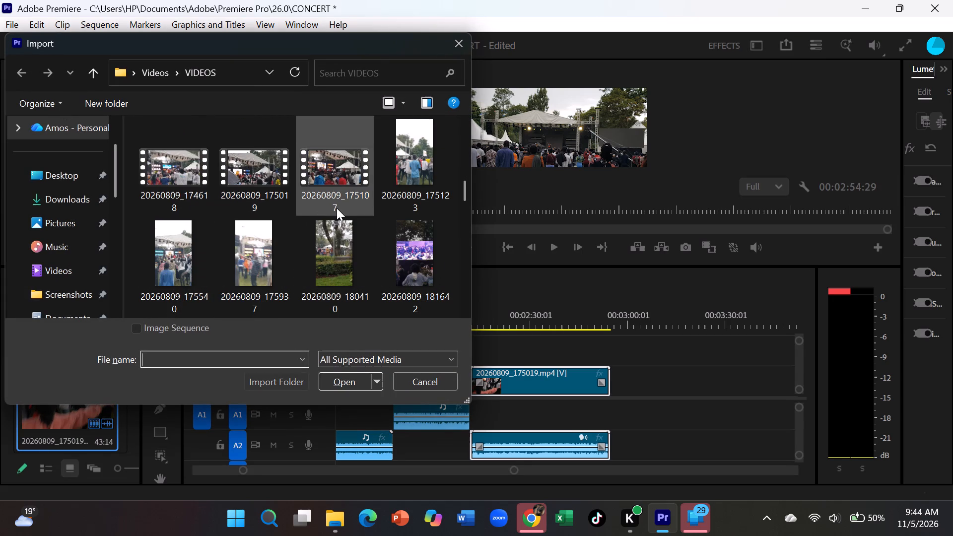
pyautogui.click(330, 176)
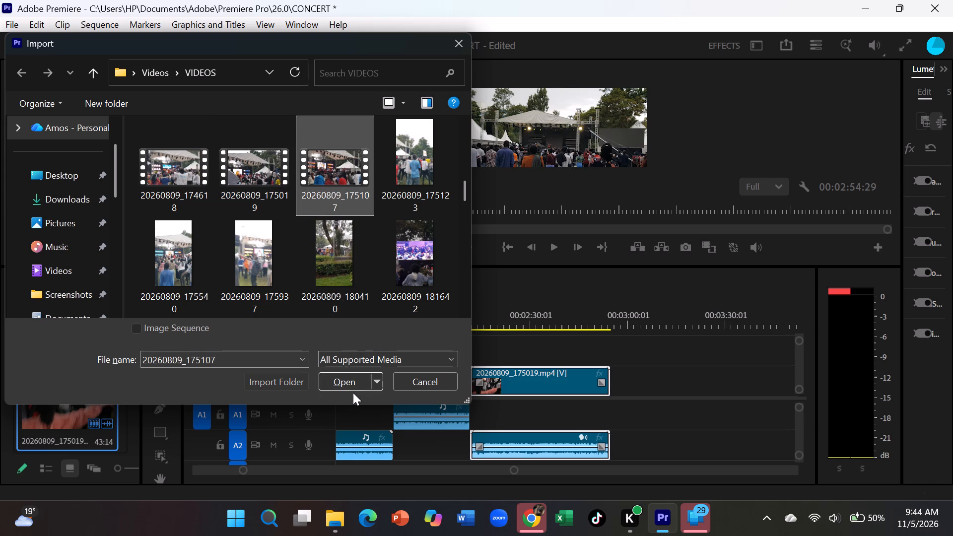
pyautogui.click(352, 374)
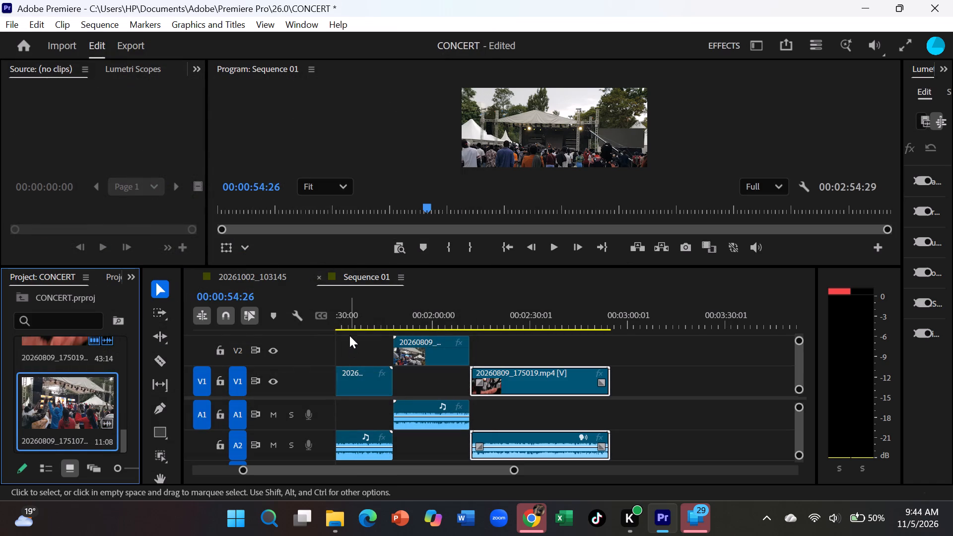
# Place the clip 20260809_175107 on V2 with its audio on A1, starting where clip 20260809_175019 ends.
pyautogui.moveTo(69, 389); pyautogui.dragTo(563, 437)
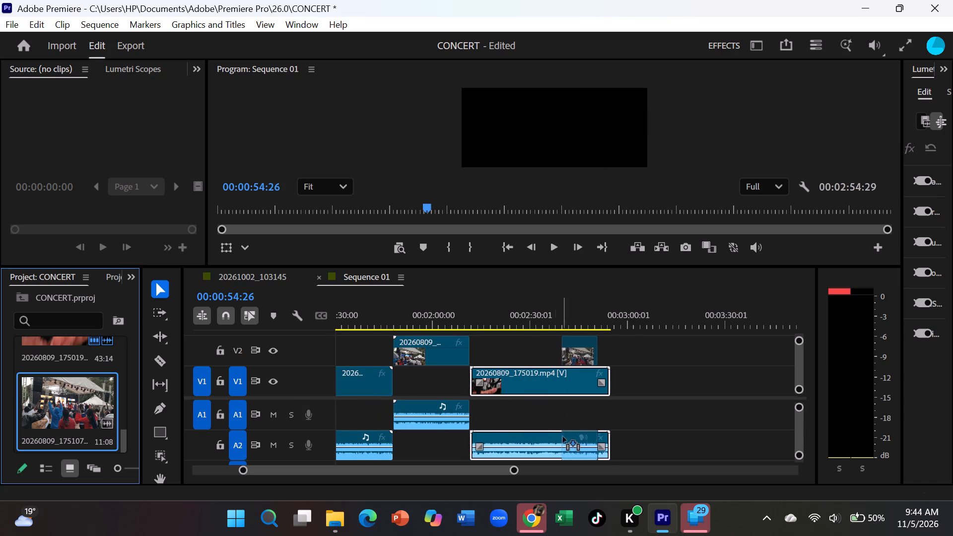
pyautogui.moveTo(563, 437); pyautogui.dragTo(612, 446)
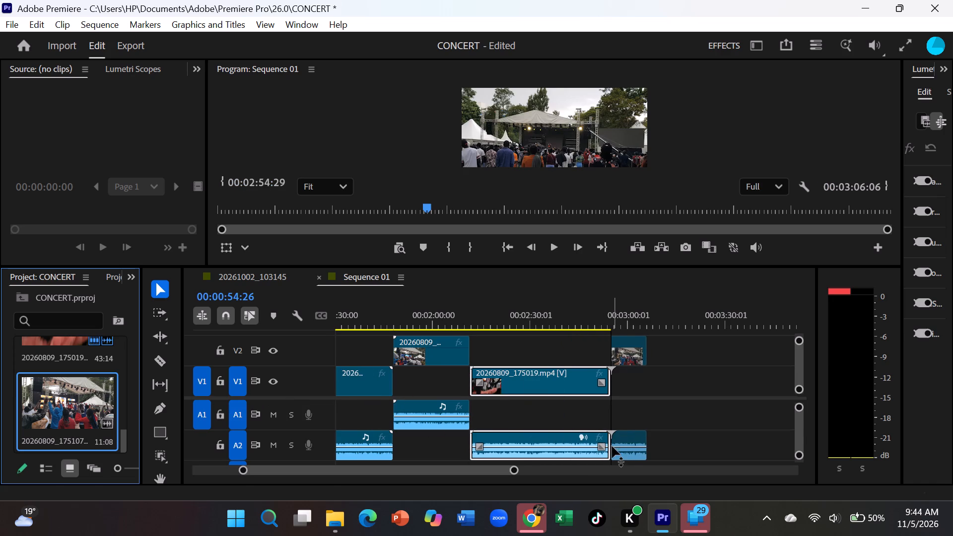
pyautogui.moveTo(626, 448); pyautogui.dragTo(637, 380)
pyautogui.moveTo(626, 437); pyautogui.dragTo(625, 411)
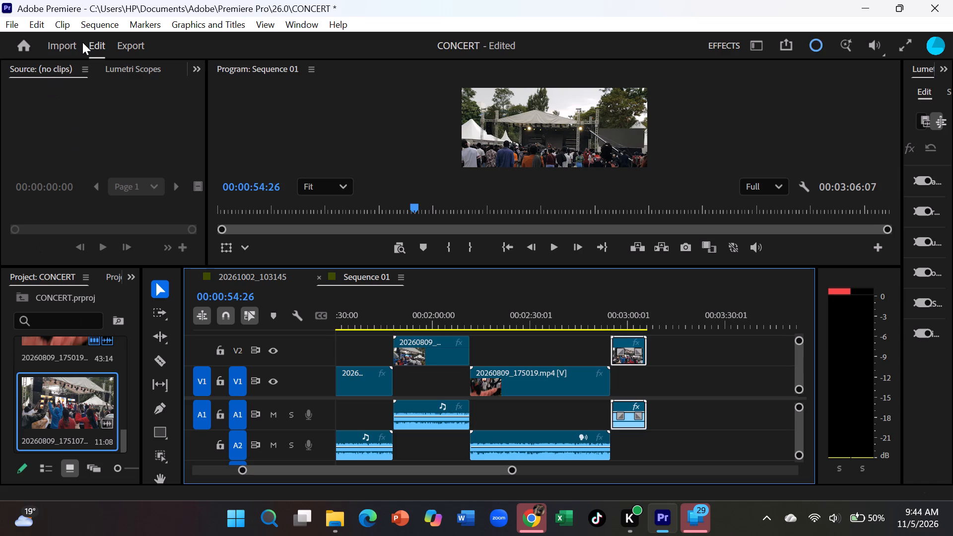
# Import the clip 20260809_190448 from the VIDEOS folder into the CONCERT project.
pyautogui.hotkey('ctrl', 'i')
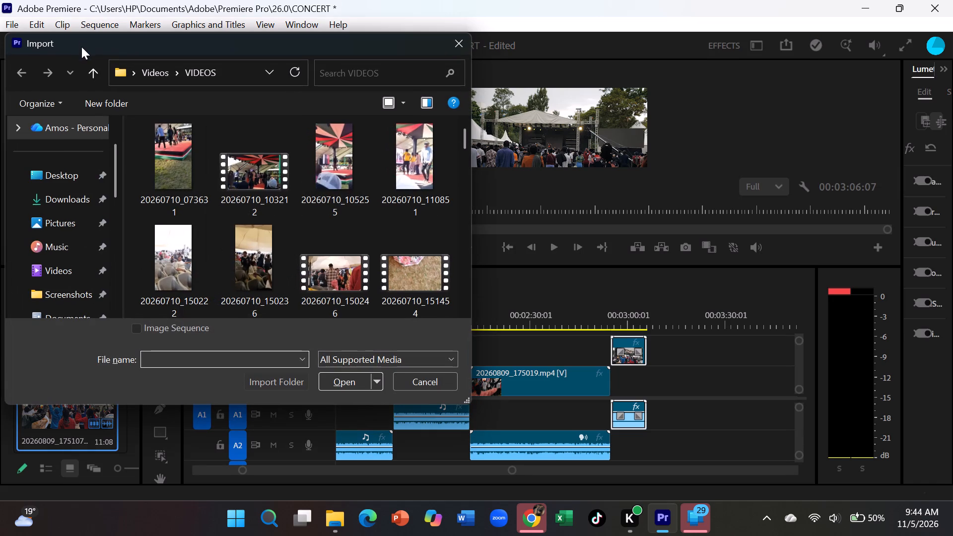
pyautogui.scroll(-3, 211, 181)
pyautogui.scroll(-4, 297, 253)
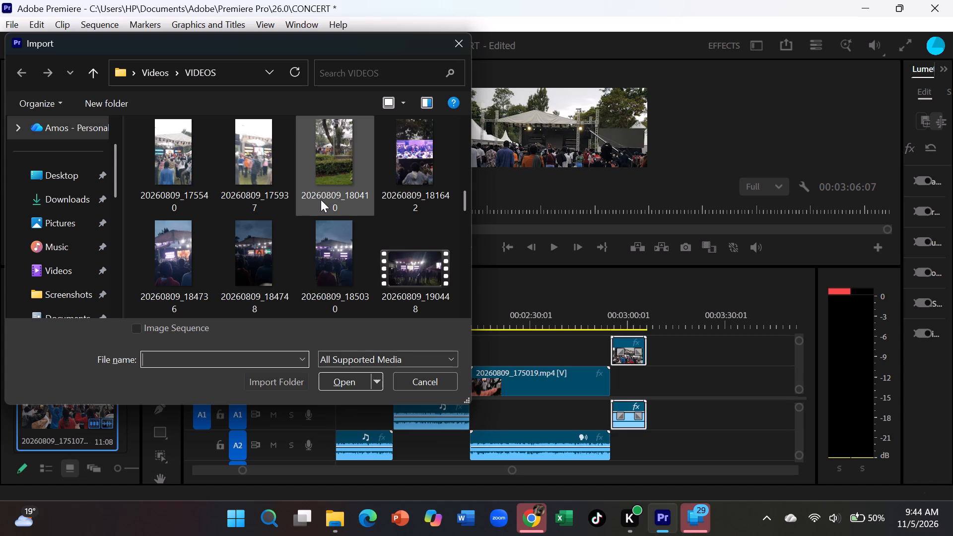
pyautogui.scroll(1, 321, 200)
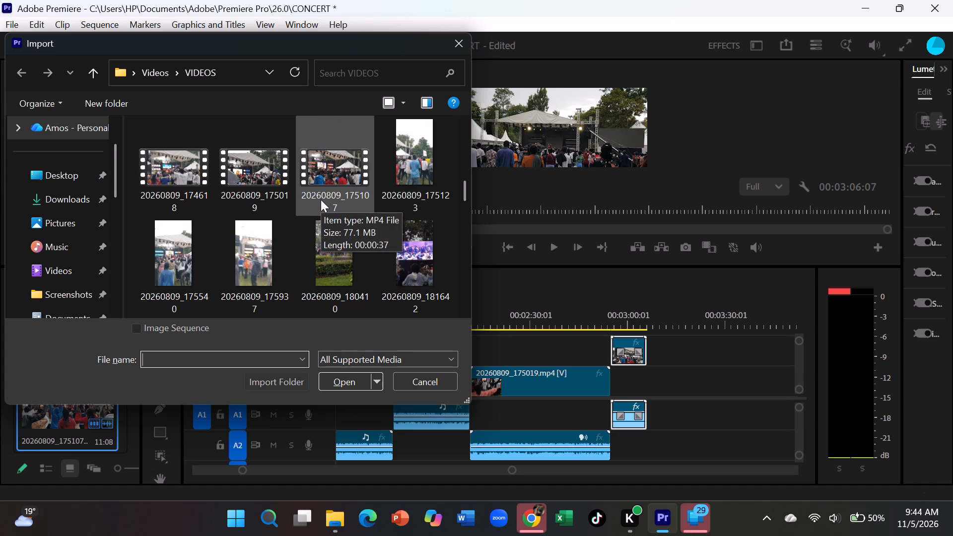
pyautogui.scroll(-2, 321, 200)
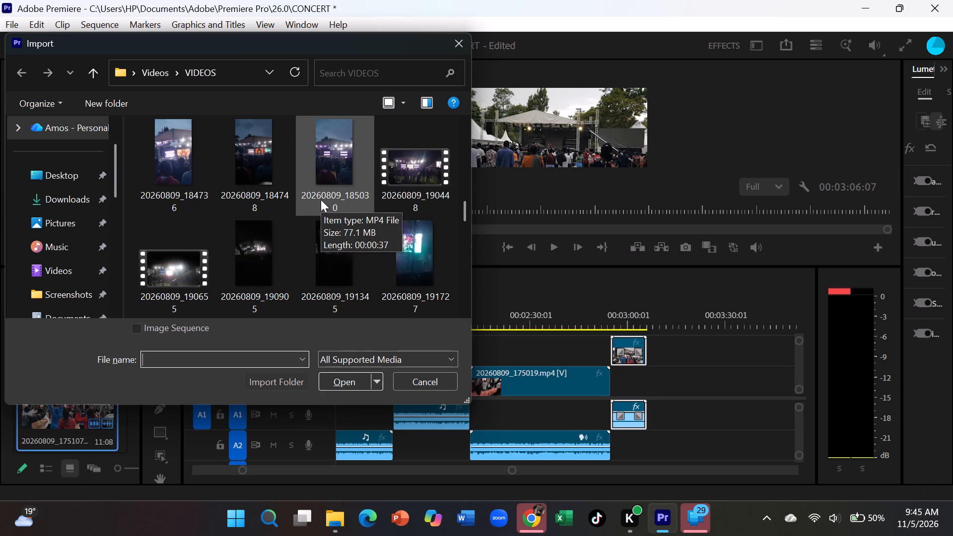
pyautogui.scroll(-1, 321, 200)
pyautogui.scroll(1, 321, 200)
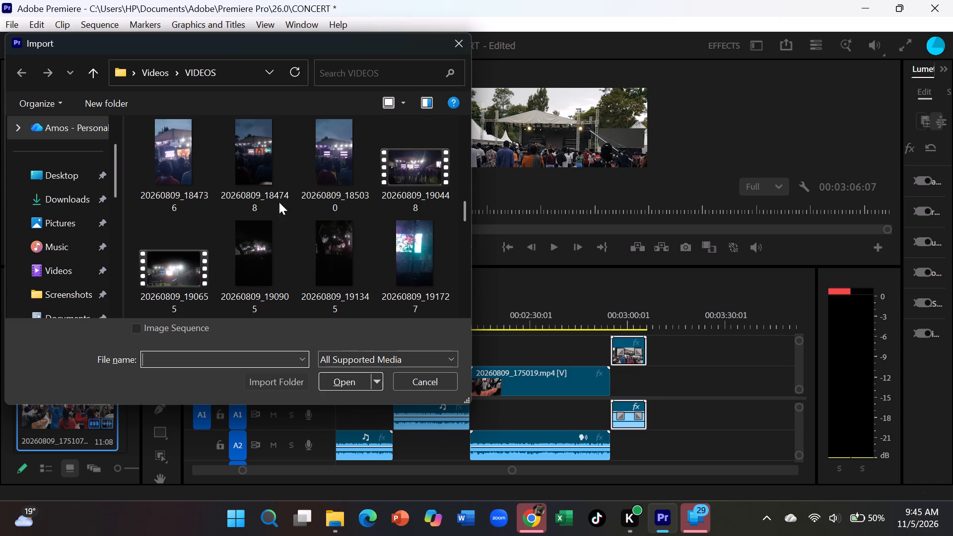
pyautogui.click(403, 160)
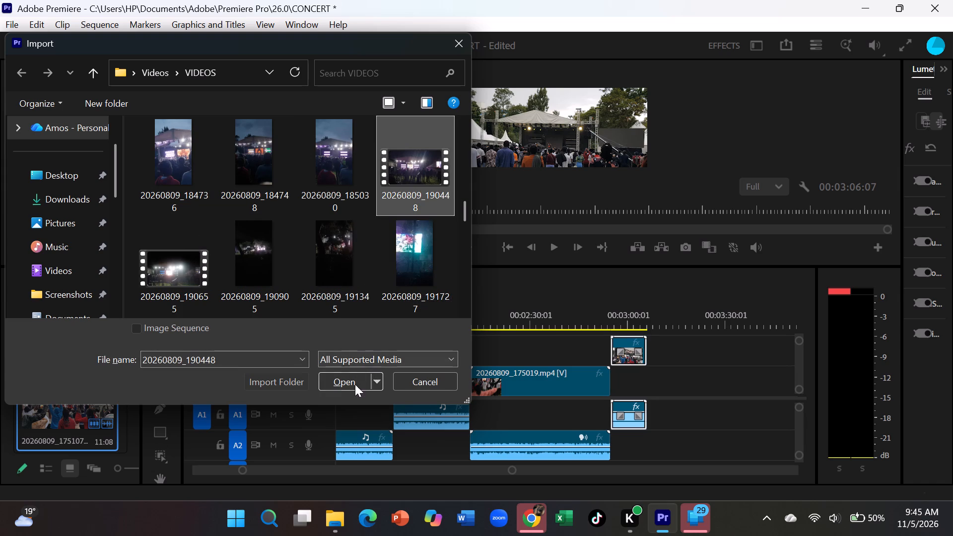
pyautogui.click(355, 387)
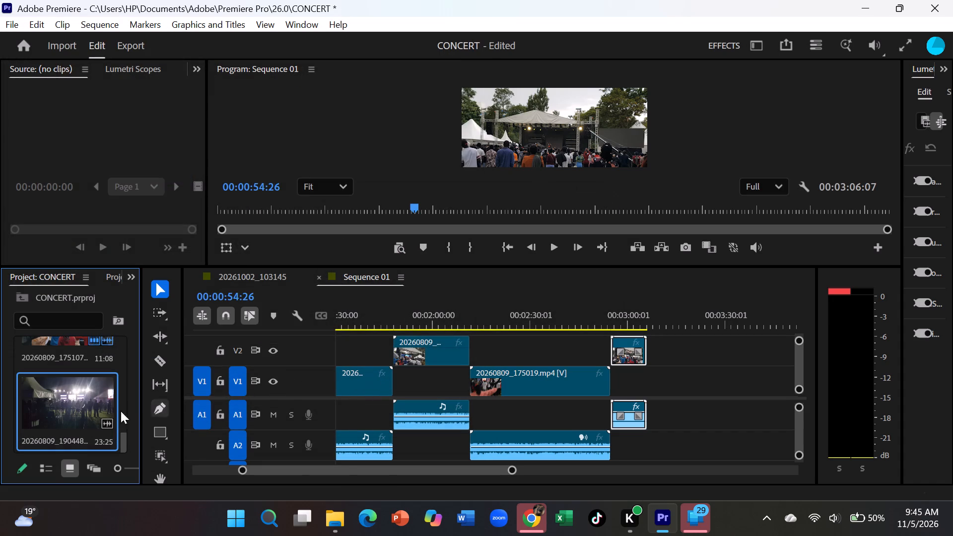
# Place the clip 20260809_190448 on V1 with its audio on A2, starting where clip 20260809_175107 ends.
pyautogui.moveTo(57, 405); pyautogui.dragTo(646, 457)
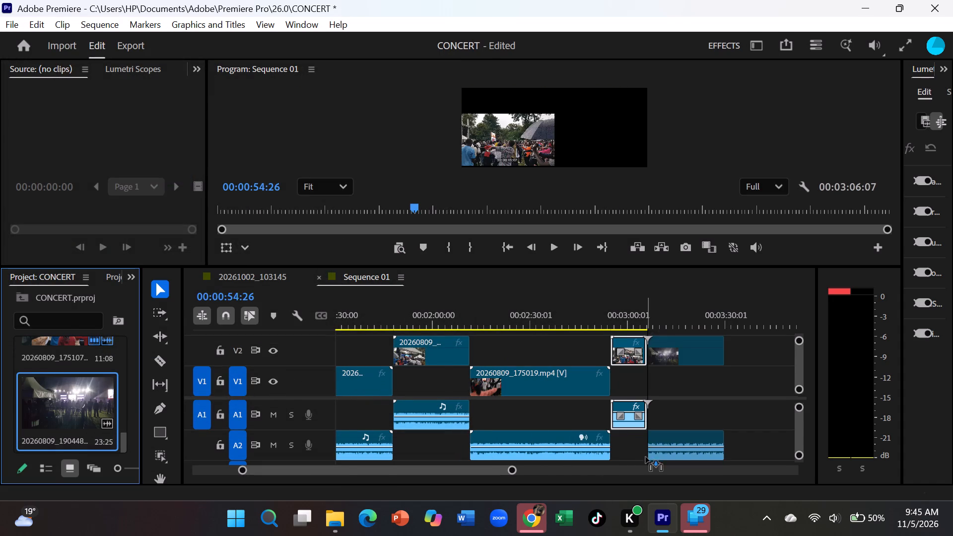
pyautogui.moveTo(646, 457); pyautogui.dragTo(649, 458)
pyautogui.moveTo(688, 345); pyautogui.dragTo(691, 374)
# Import the clip 20260809_190655 from the VIDEOS folder into the CONCERT project.
pyautogui.hotkey('ctrl', 'i')
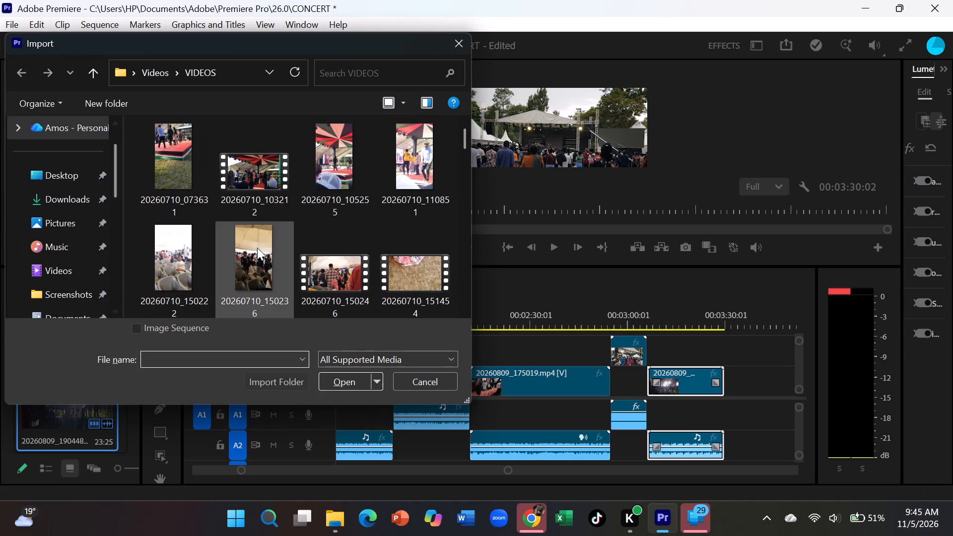
pyautogui.scroll(-1, 283, 230)
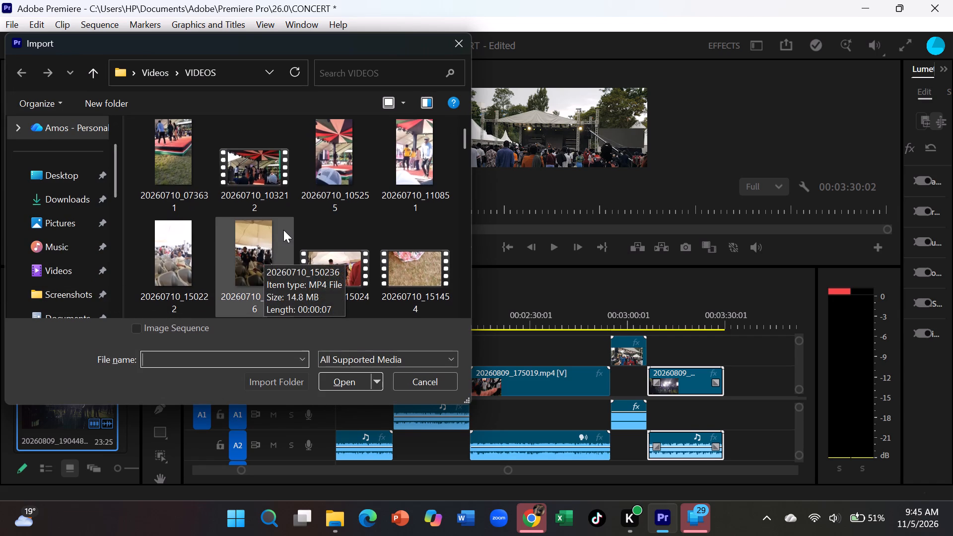
pyautogui.scroll(-3, 286, 236)
pyautogui.scroll(-6, 331, 248)
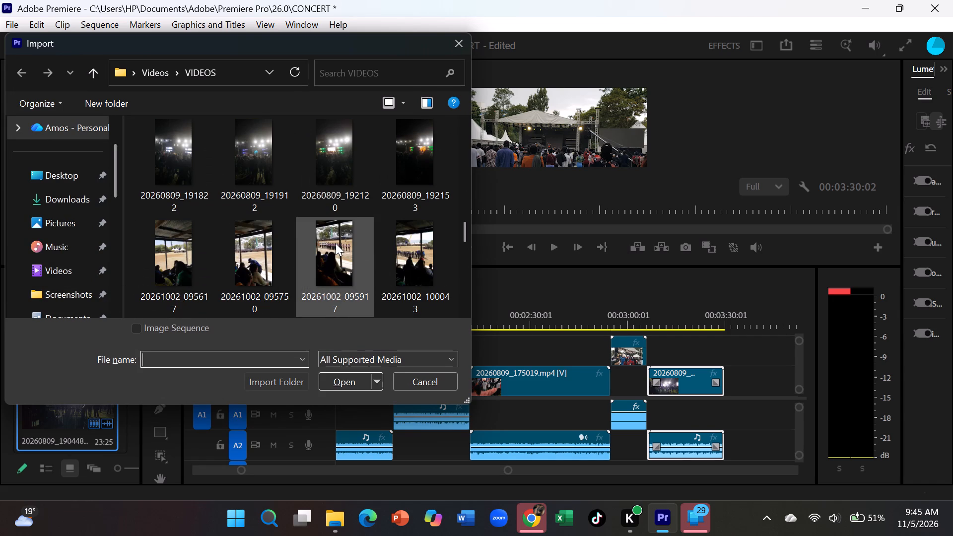
pyautogui.scroll(-1, 336, 243)
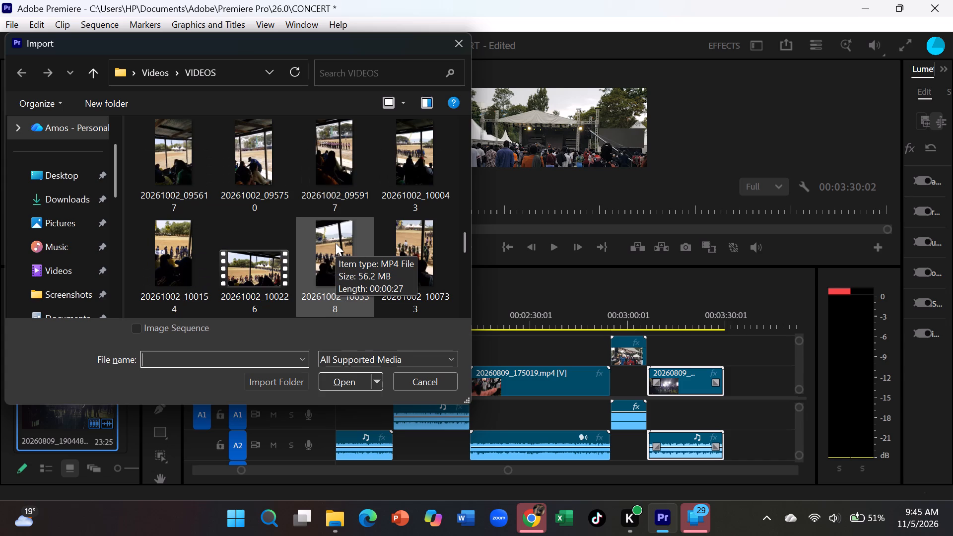
pyautogui.scroll(1, 336, 243)
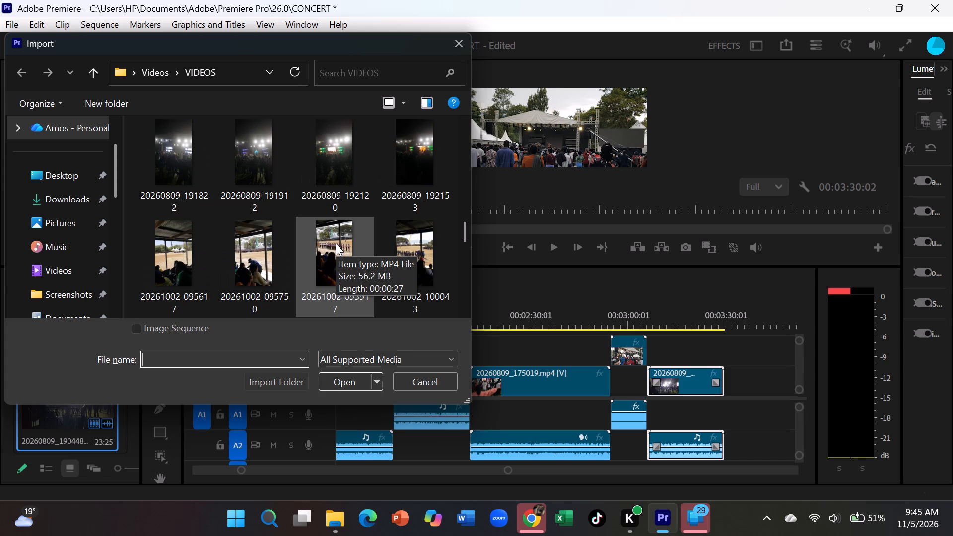
pyautogui.scroll(3, 336, 243)
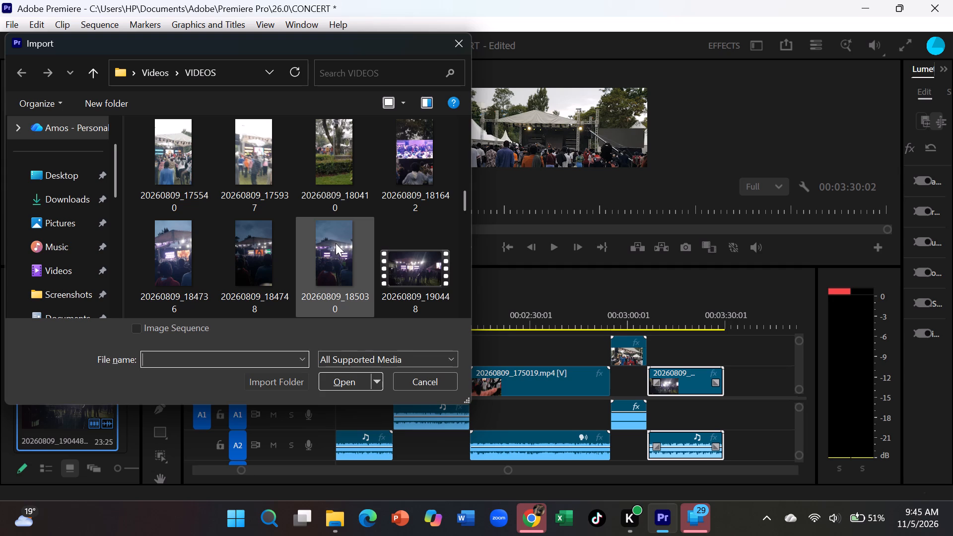
pyautogui.scroll(-1, 336, 243)
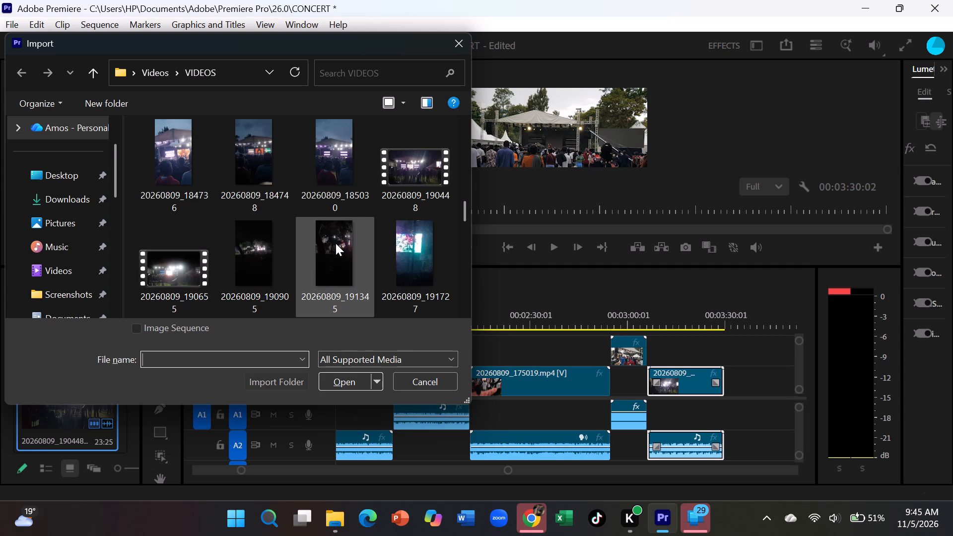
pyautogui.scroll(-2, 195, 268)
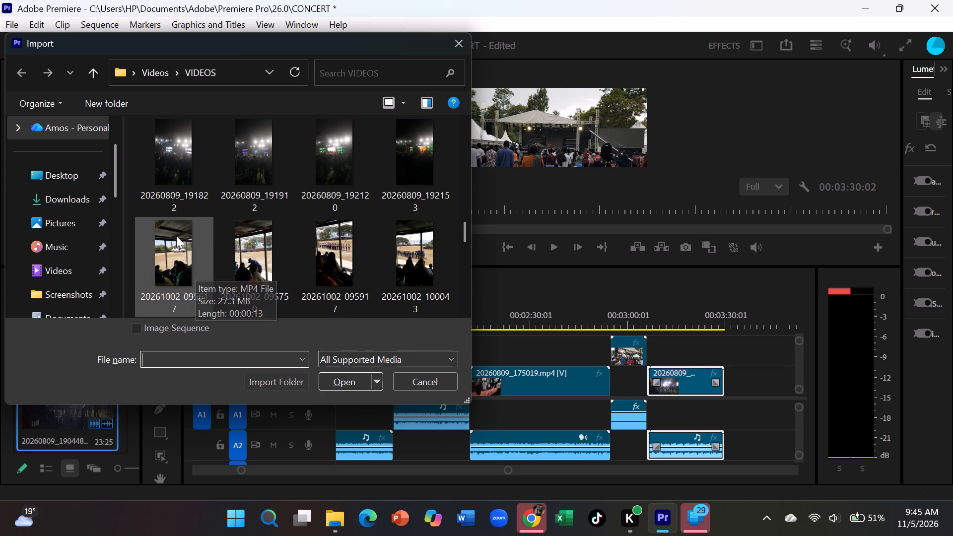
pyautogui.scroll(1, 169, 196)
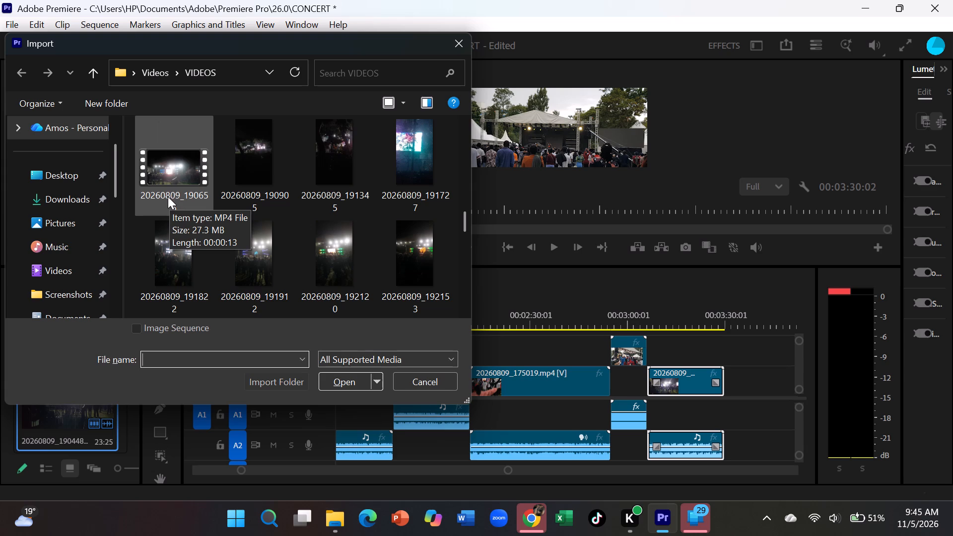
pyautogui.click(168, 163)
pyautogui.click(354, 379)
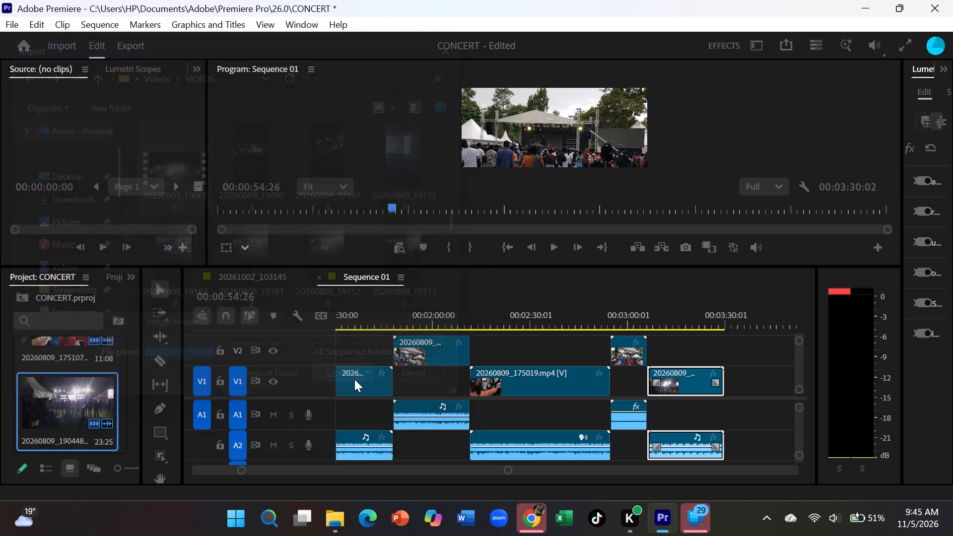
# Place the clip 20260809_190655 on V1 with its audio on A1, starting where clip 20260809_190448 ends.
pyautogui.scroll(-2, 109, 406)
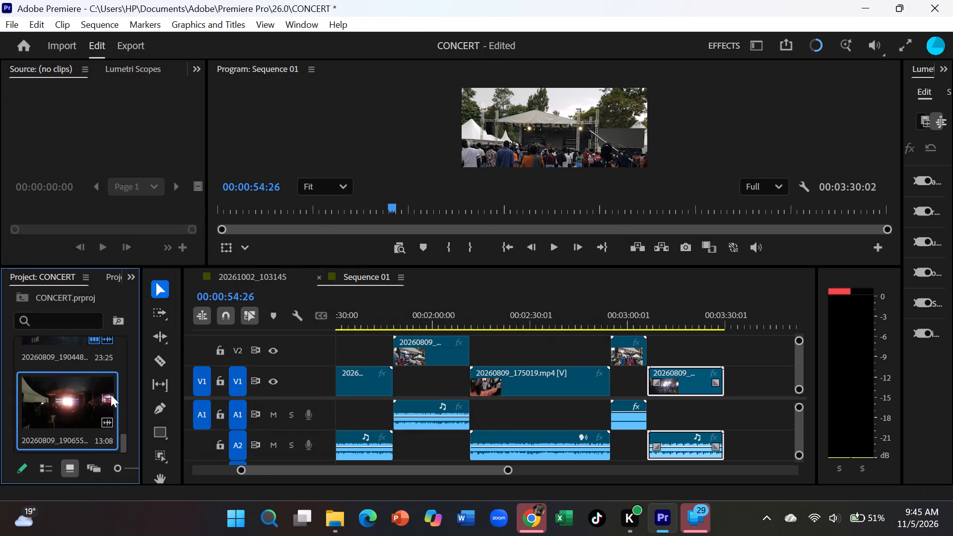
pyautogui.scroll(-2, 111, 395)
pyautogui.moveTo(77, 399); pyautogui.dragTo(564, 387)
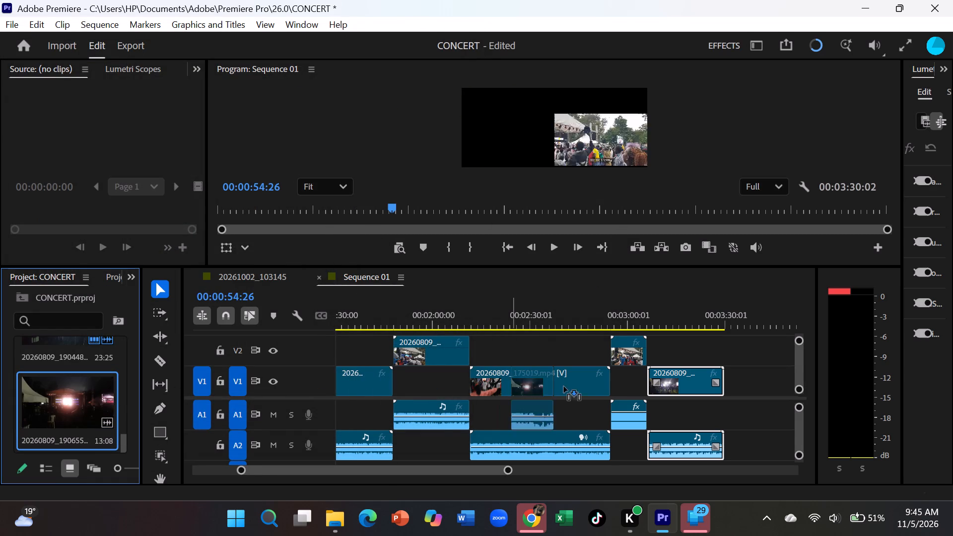
pyautogui.moveTo(564, 387); pyautogui.dragTo(728, 353)
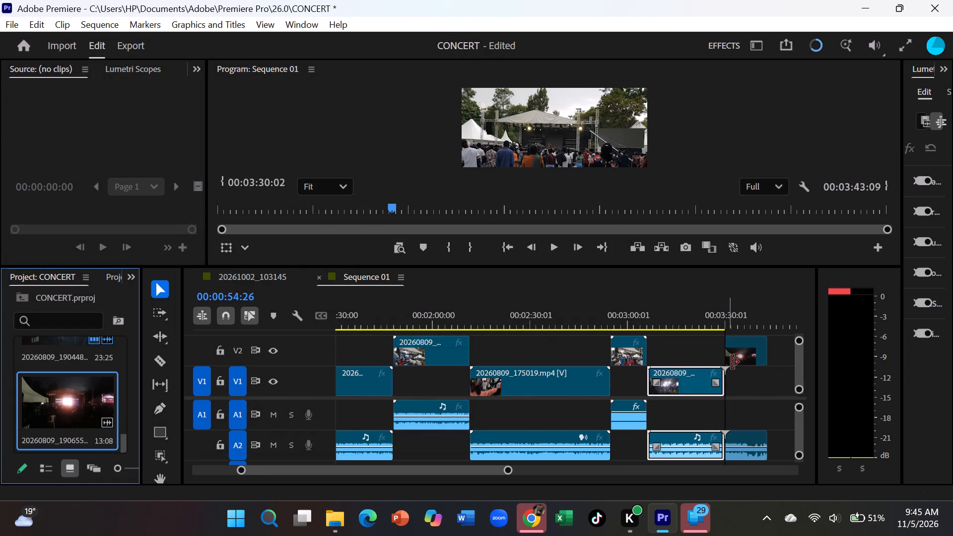
pyautogui.moveTo(752, 447); pyautogui.dragTo(735, 378)
pyautogui.moveTo(749, 432); pyautogui.dragTo(736, 389)
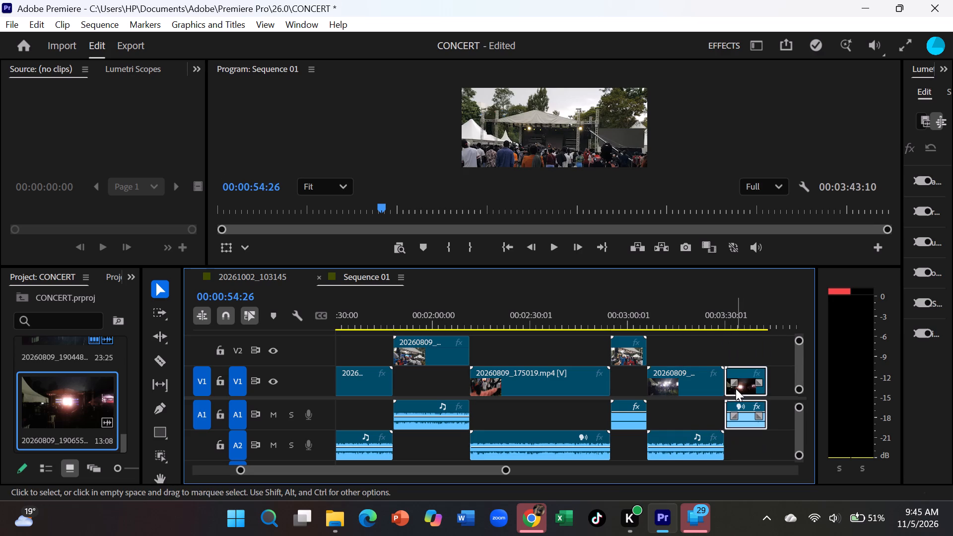
# Move the video of clip 20260809_190655 from V1 up to V2, keeping its start time and its audio on A1.
pyautogui.moveTo(738, 375); pyautogui.dragTo(728, 341)
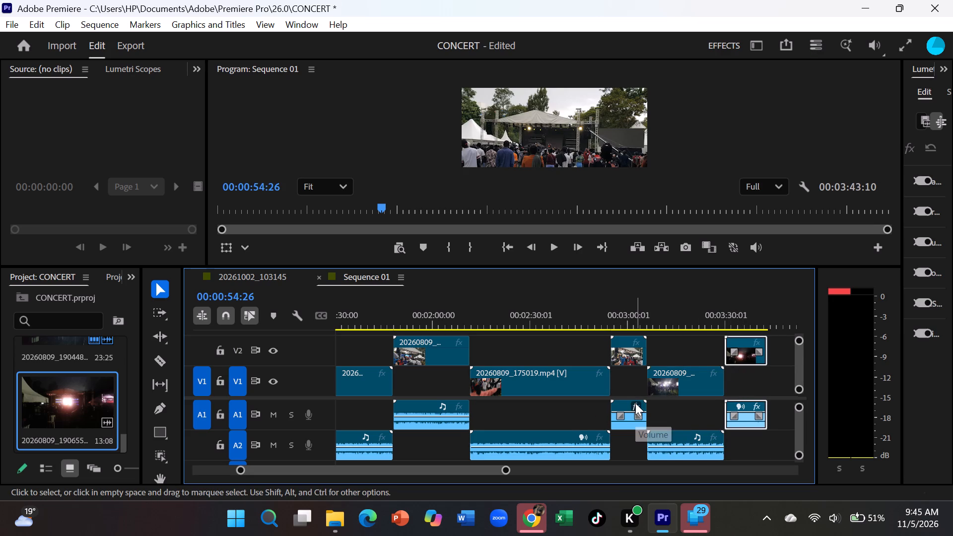
# Play Sequence 01 from 00:00:00:00 through about its first 20 seconds to review the opening clips.
pyautogui.scroll(3, 635, 403)
pyautogui.scroll(-2, 629, 413)
pyautogui.scroll(18, 627, 419)
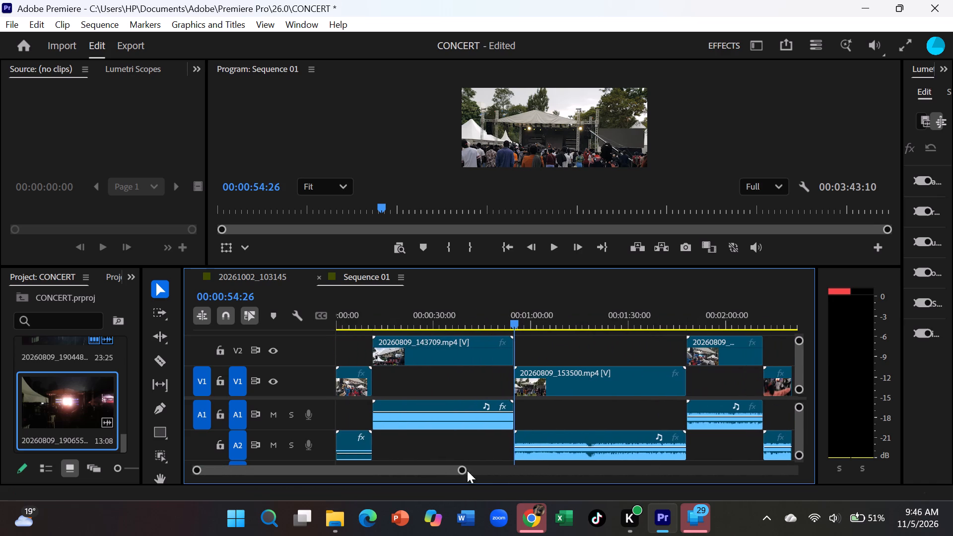
pyautogui.moveTo(463, 467); pyautogui.dragTo(451, 469)
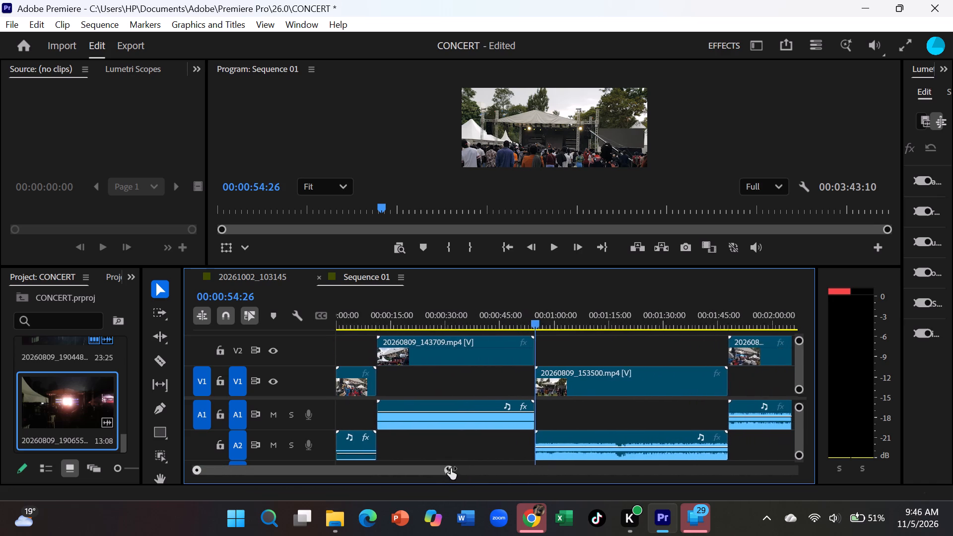
pyautogui.moveTo(451, 469); pyautogui.dragTo(610, 489)
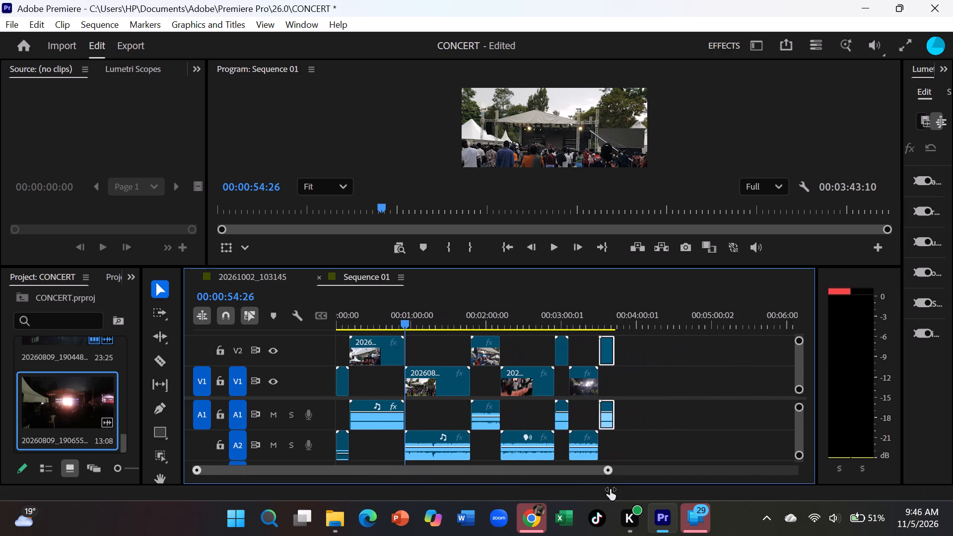
pyautogui.moveTo(610, 489); pyautogui.dragTo(611, 489)
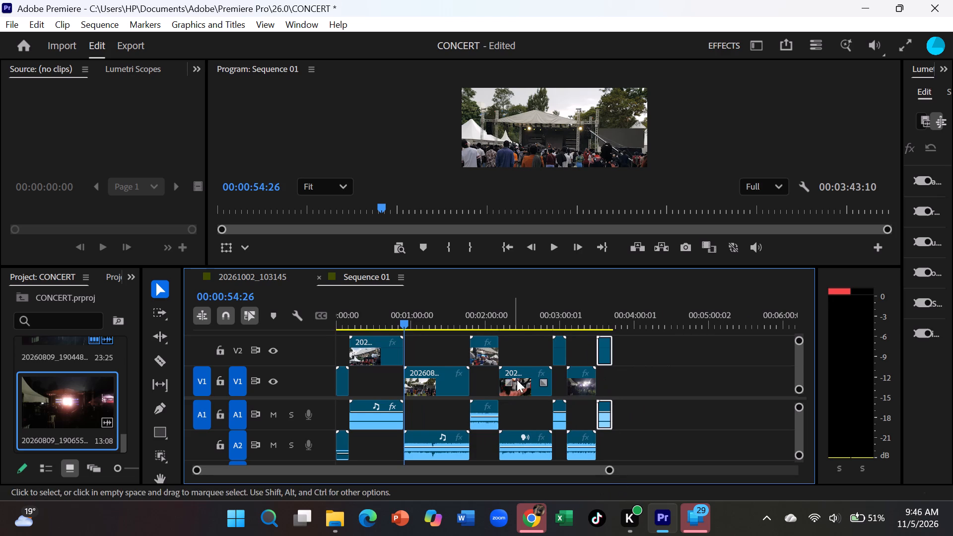
pyautogui.moveTo(407, 323); pyautogui.dragTo(354, 347)
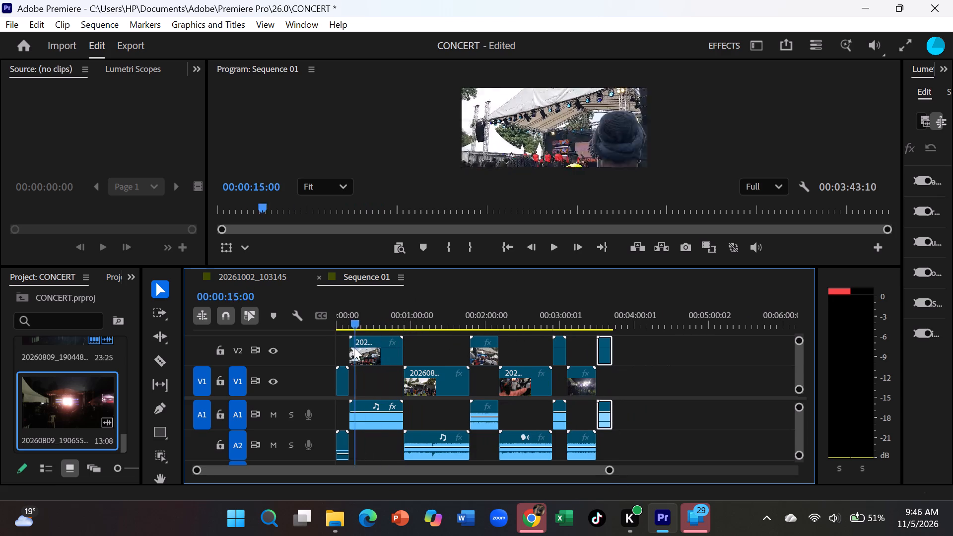
pyautogui.moveTo(354, 347); pyautogui.dragTo(326, 356)
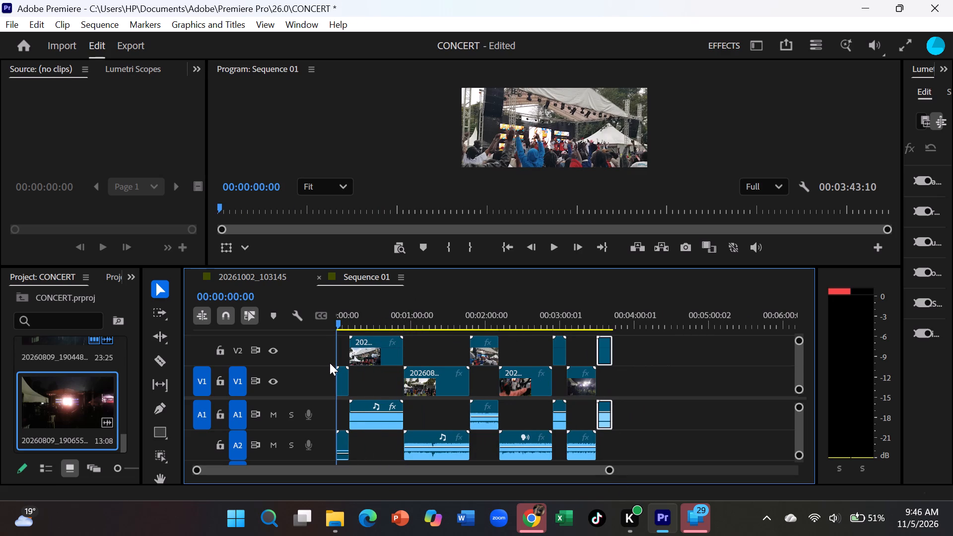
pyautogui.press('space')
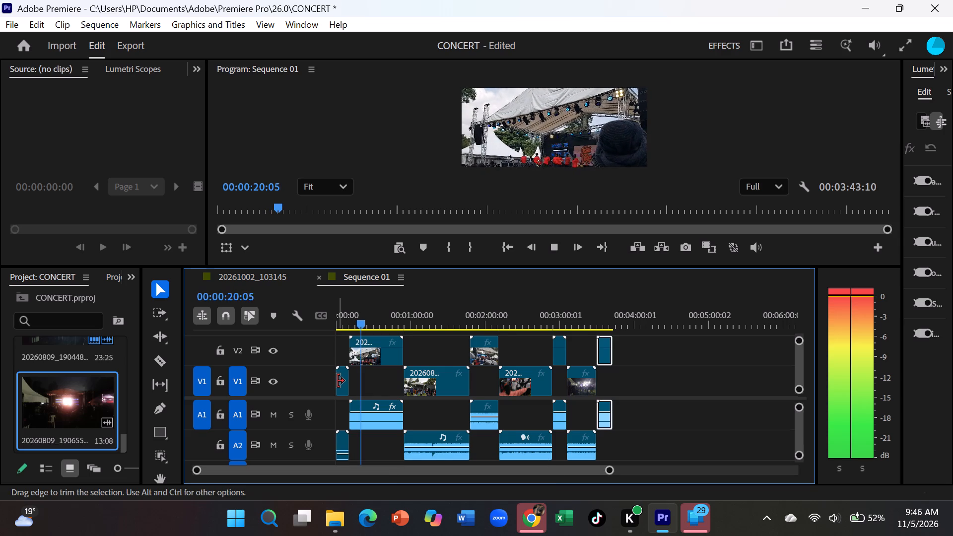
pyautogui.press('space')
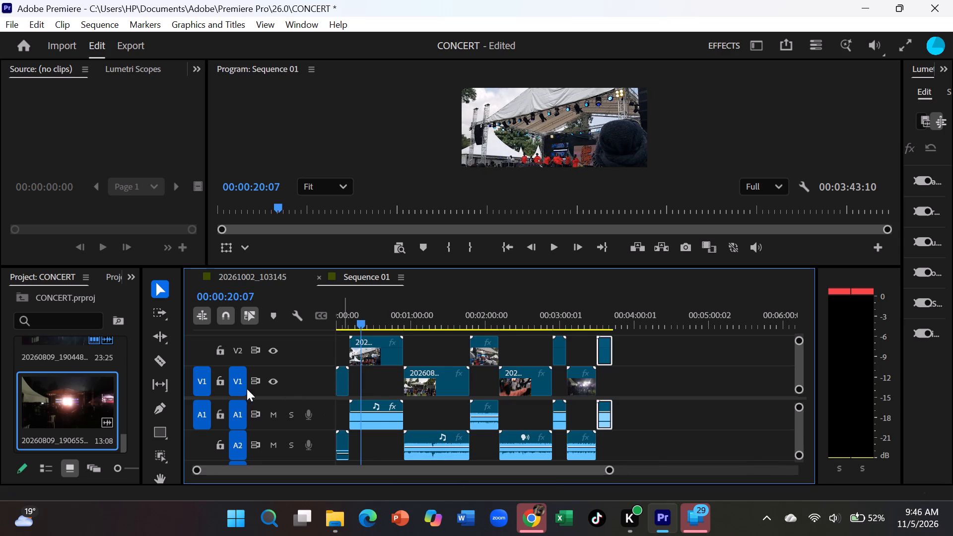
# Look through the available effects, from the audio transitions to the video effects categories, for one to use on the sequence.
pyautogui.click(135, 273)
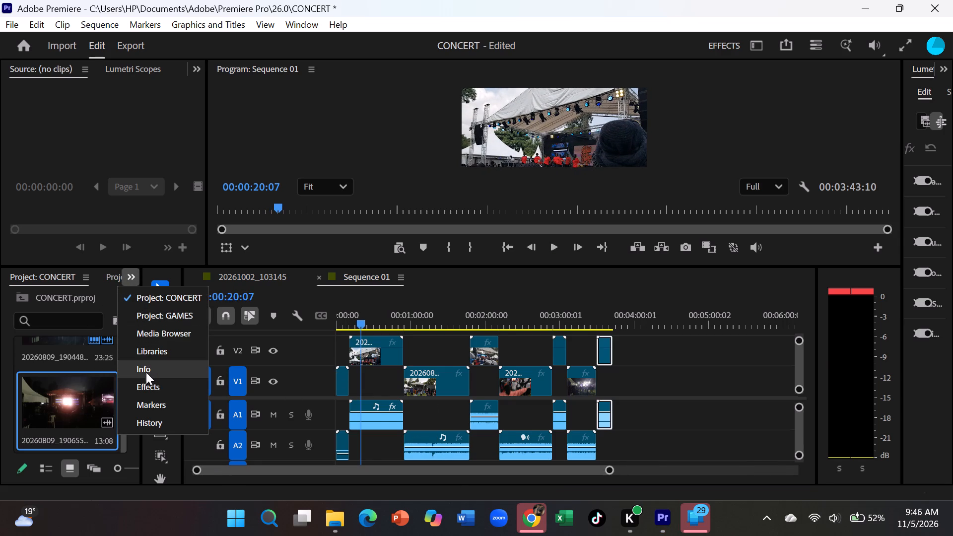
pyautogui.click(150, 384)
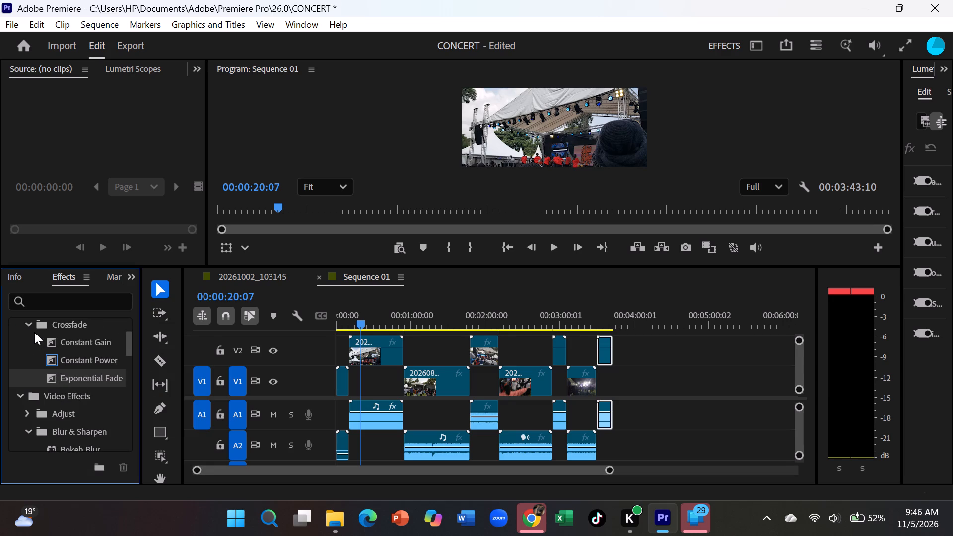
pyautogui.scroll(-10, 29, 365)
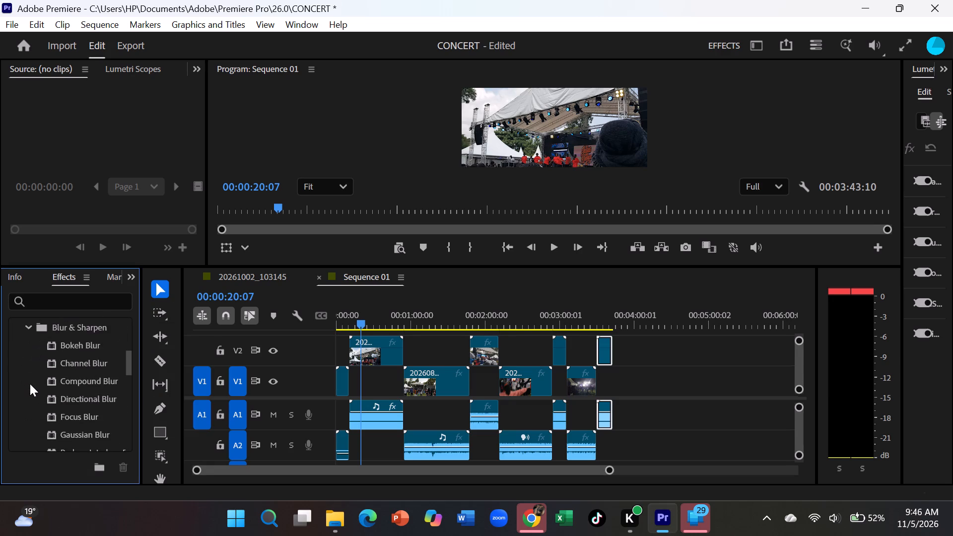
pyautogui.scroll(-12, 30, 384)
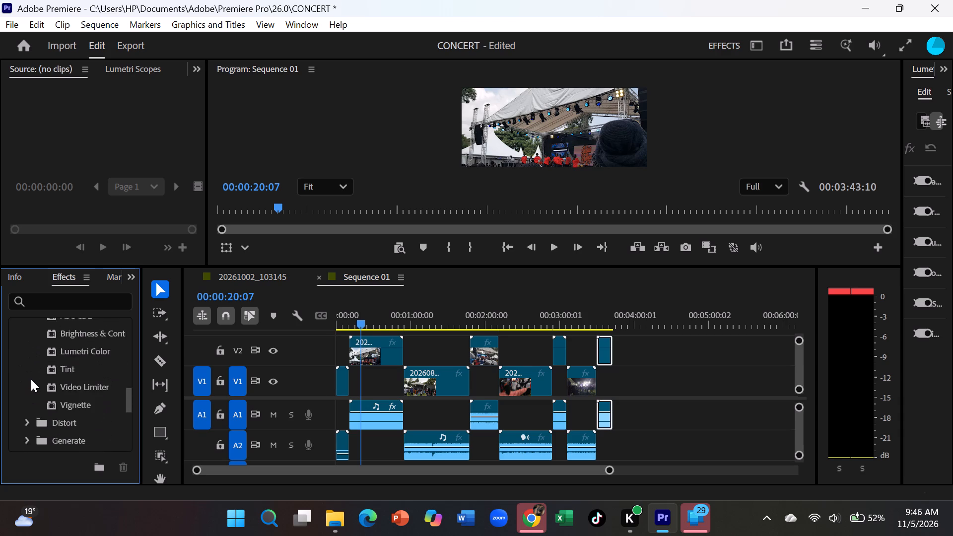
pyautogui.scroll(-10, 31, 379)
pyautogui.scroll(4, 56, 382)
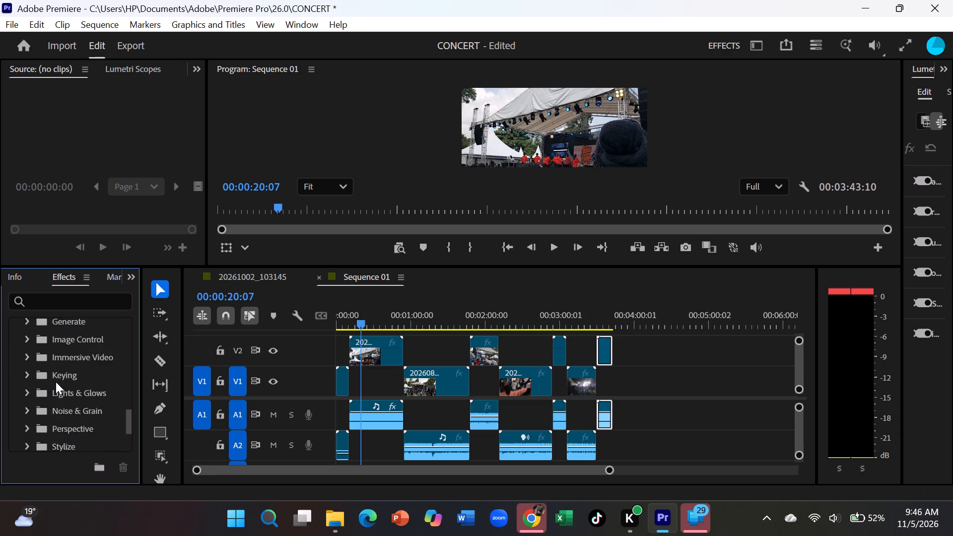
pyautogui.scroll(20, 56, 382)
pyautogui.scroll(14, 56, 382)
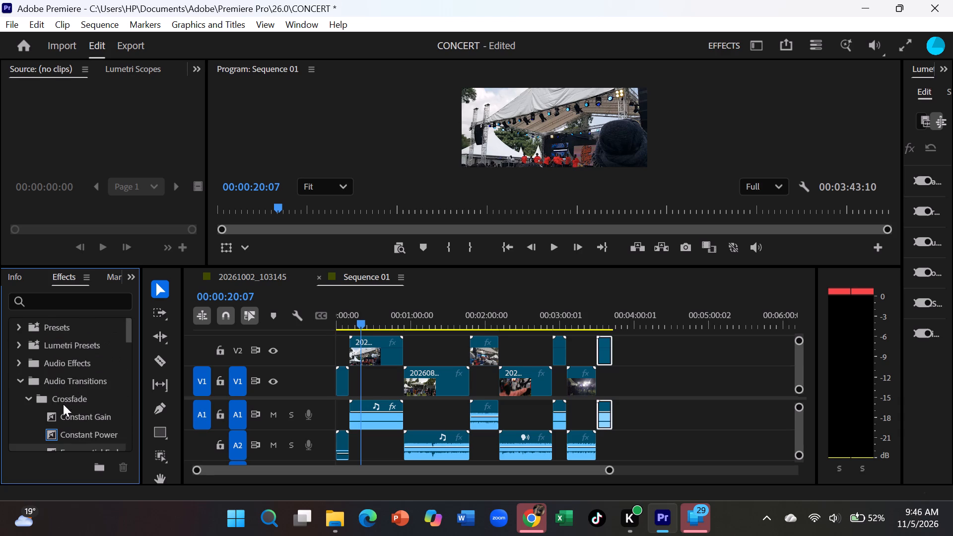
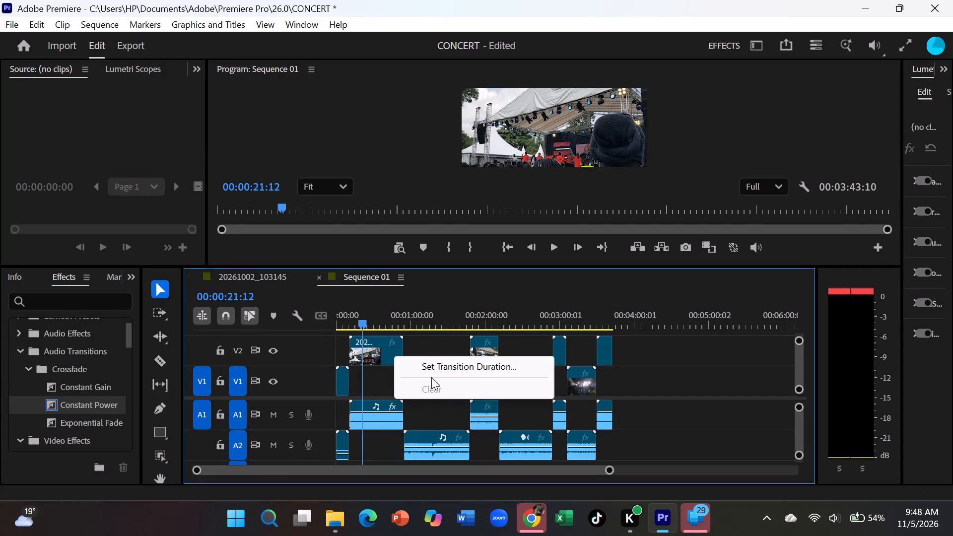
# Look through the clip commands available for the first clip on V2, down to the frame-scaling and media options.
pyautogui.click(433, 392)
pyautogui.doubleClick(433, 392)
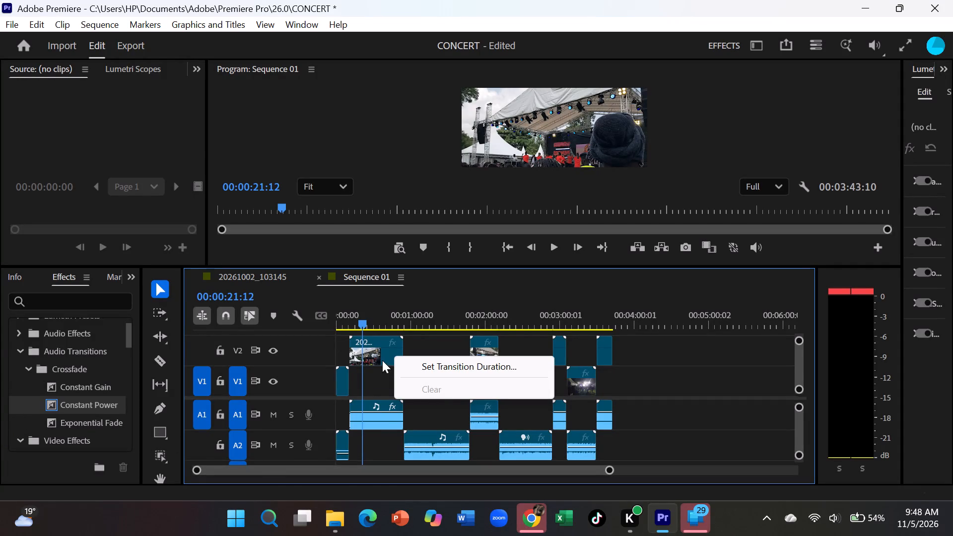
pyautogui.click(380, 353)
pyautogui.rightClick(380, 353)
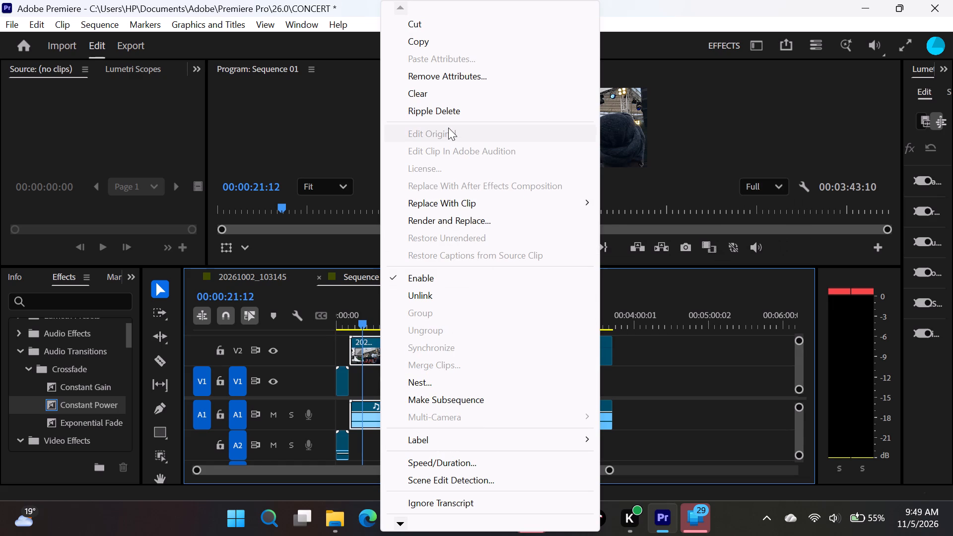
pyautogui.scroll(-3, 453, 286)
pyautogui.click(401, 520)
pyautogui.click(401, 520)
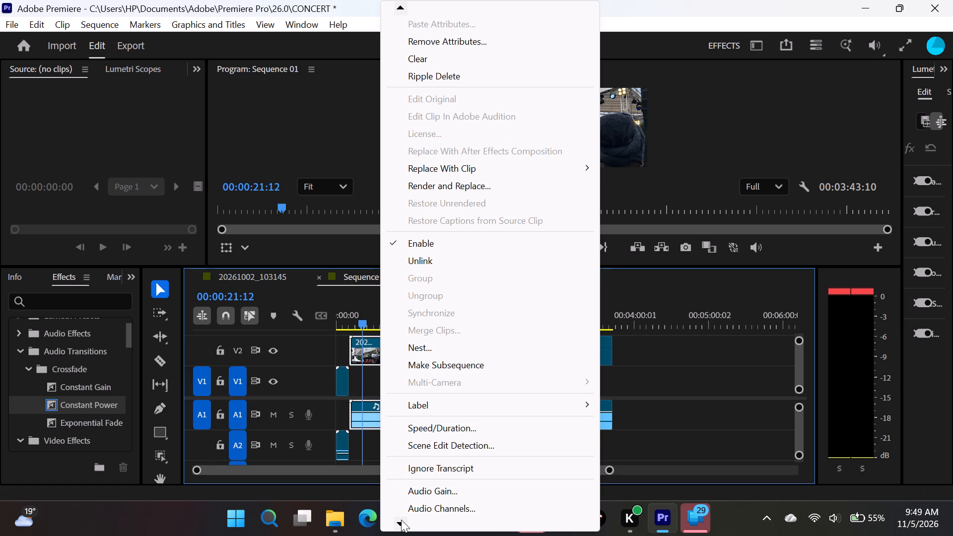
pyautogui.click(401, 520)
pyautogui.click(401, 520)
pyautogui.click(401, 520)
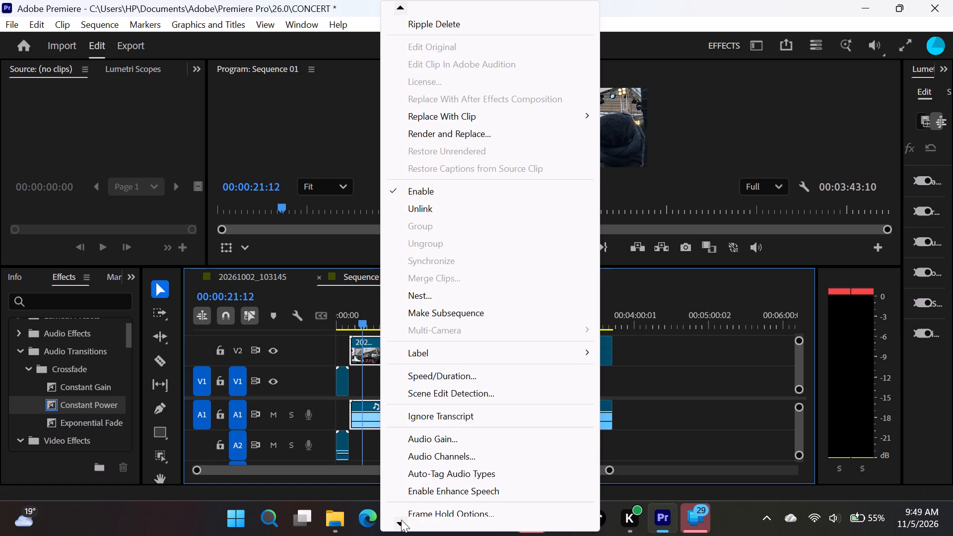
pyautogui.click(401, 520)
pyautogui.click(401, 520)
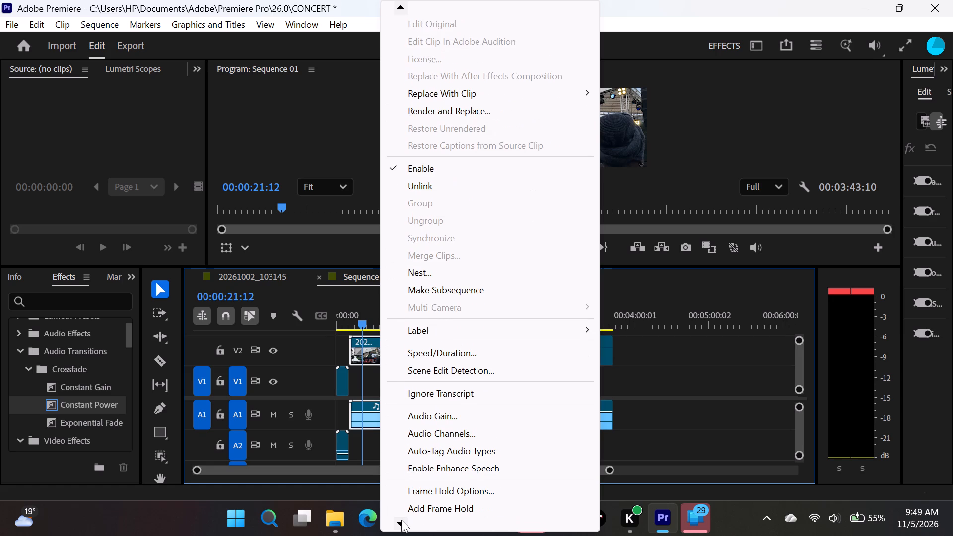
pyautogui.click(401, 520)
pyautogui.click(401, 520)
pyautogui.click(401, 520)
pyautogui.tripleClick(401, 520)
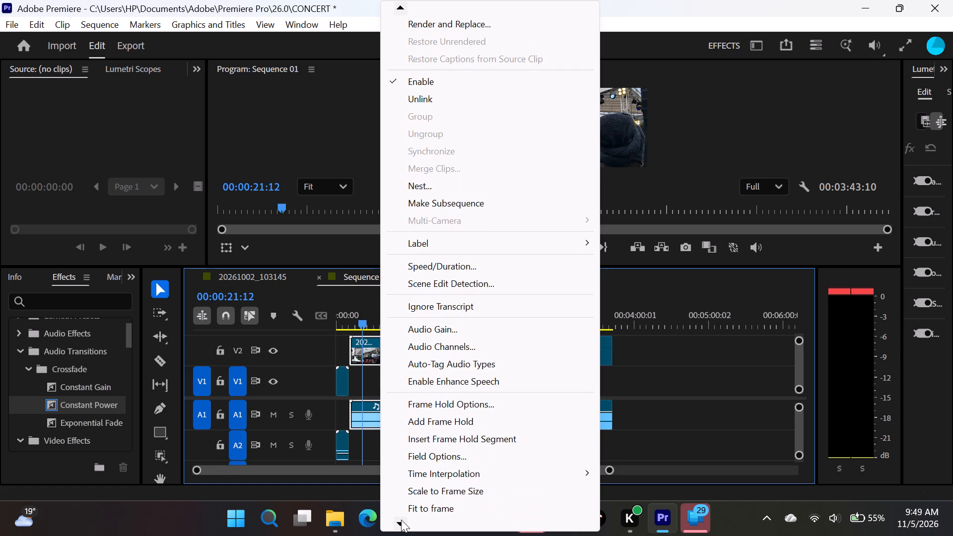
pyautogui.tripleClick(401, 520)
pyautogui.click(401, 520)
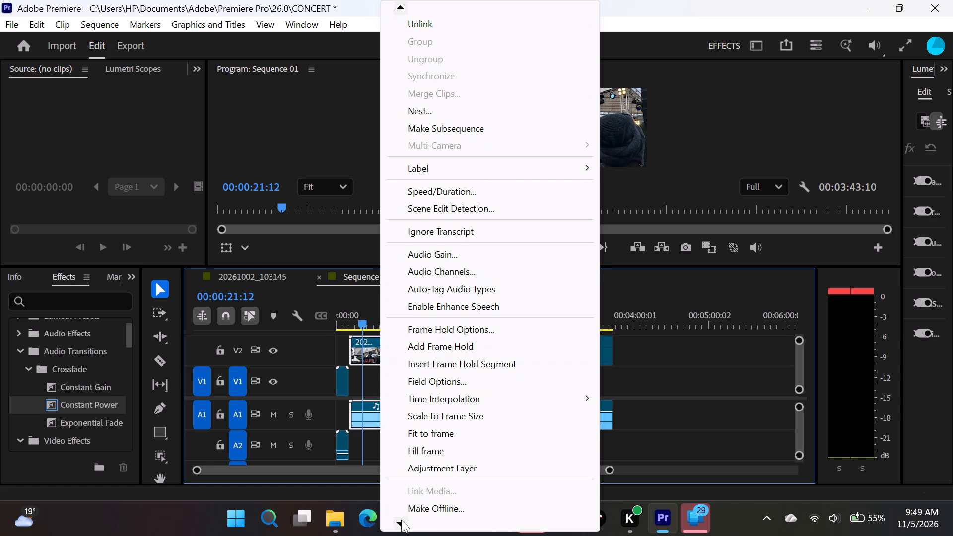
pyautogui.click(664, 413)
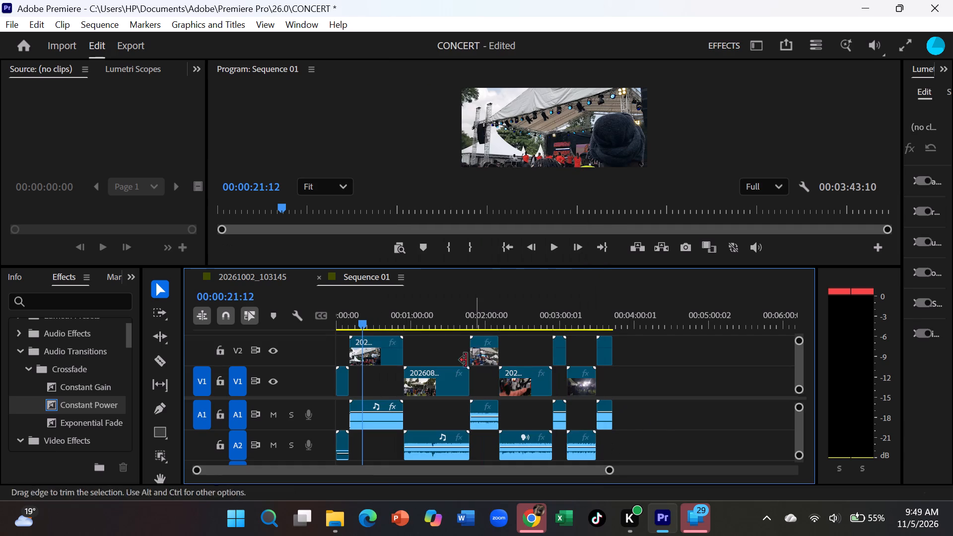
pyautogui.rightClick(381, 345)
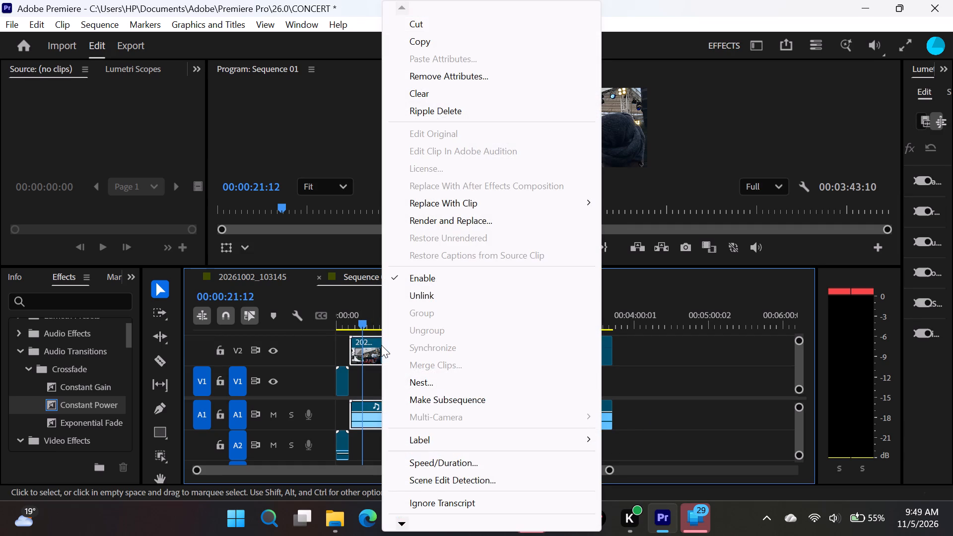
pyautogui.click(381, 345)
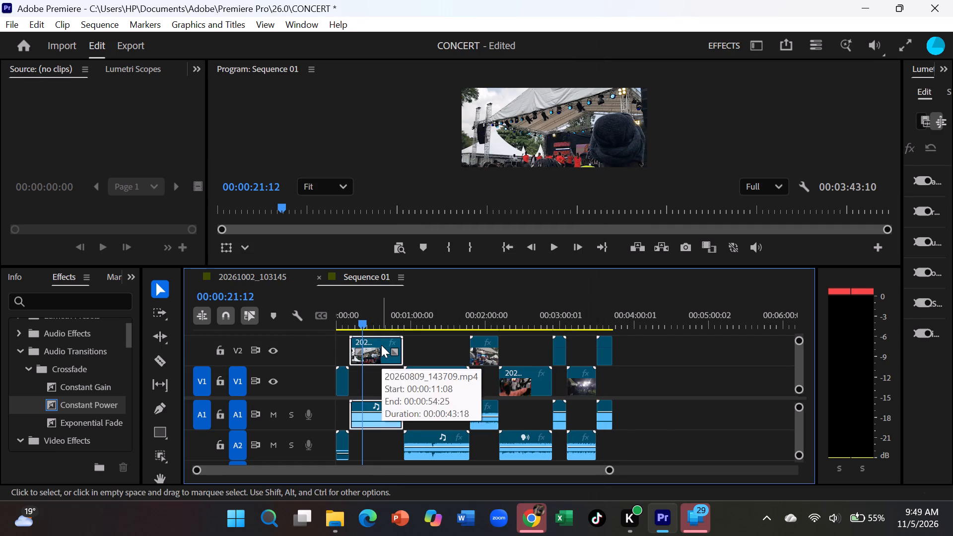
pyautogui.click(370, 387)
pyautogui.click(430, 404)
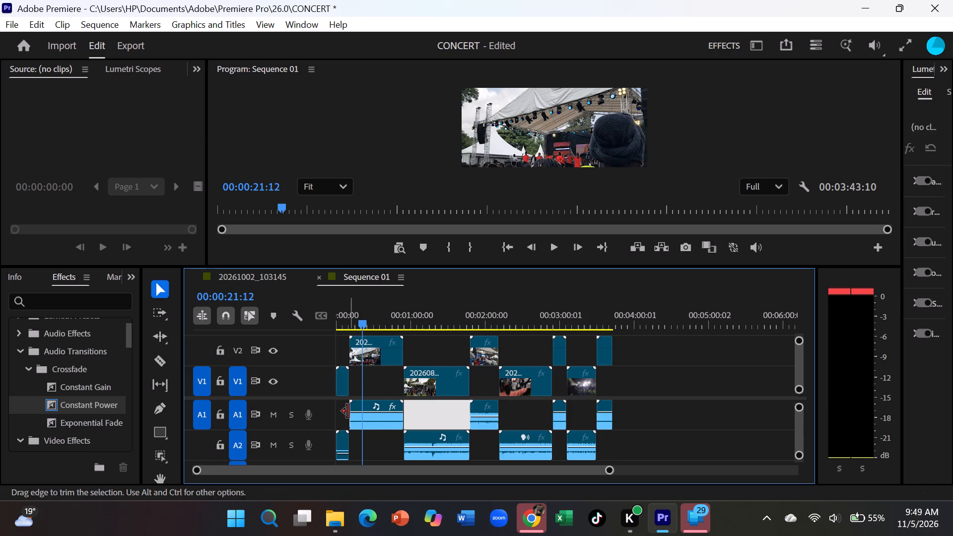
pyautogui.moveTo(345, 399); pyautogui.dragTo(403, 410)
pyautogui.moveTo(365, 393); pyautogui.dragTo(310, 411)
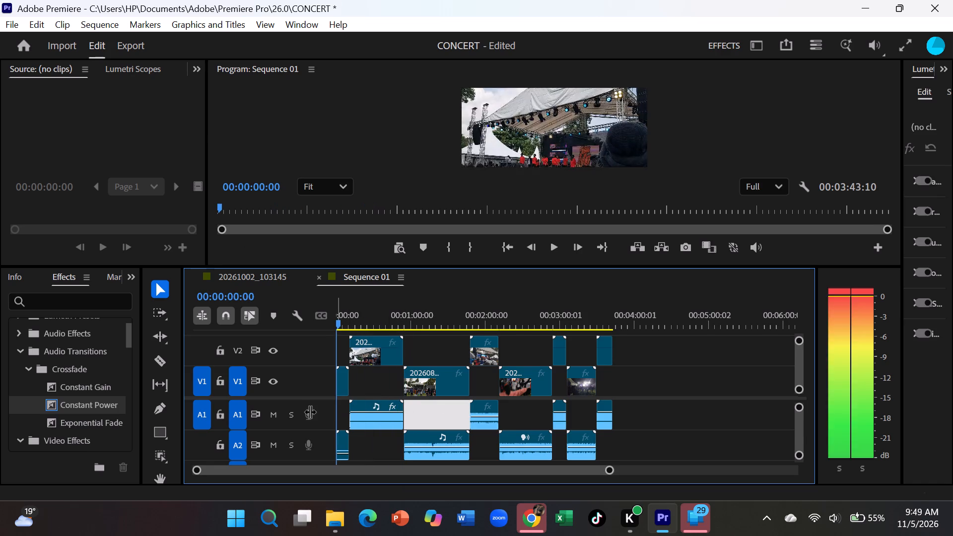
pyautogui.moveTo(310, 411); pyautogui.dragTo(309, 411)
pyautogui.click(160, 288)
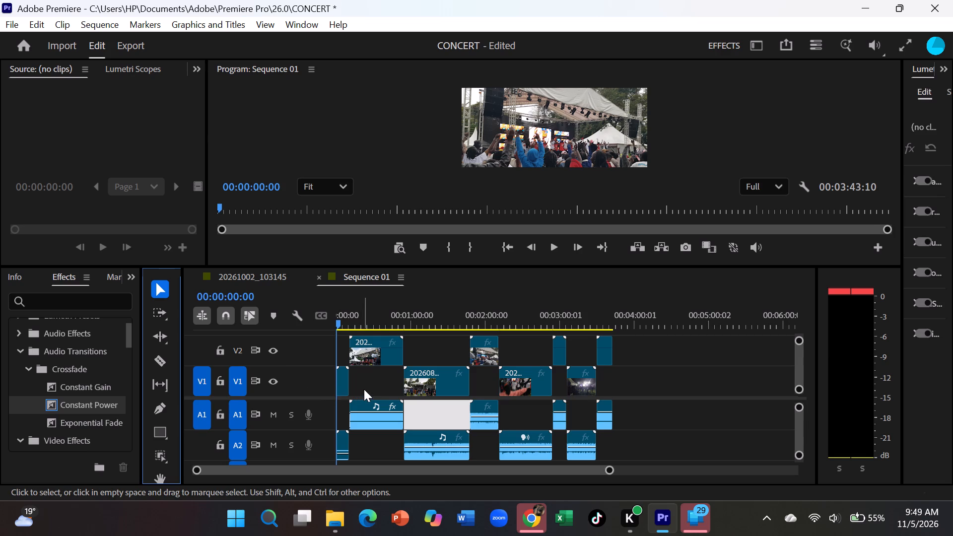
# Select every clip in Sequence 01 after the opening one, on both video and audio tracks, and apply Scale to Frame Size.
pyautogui.moveTo(363, 389); pyautogui.dragTo(485, 422)
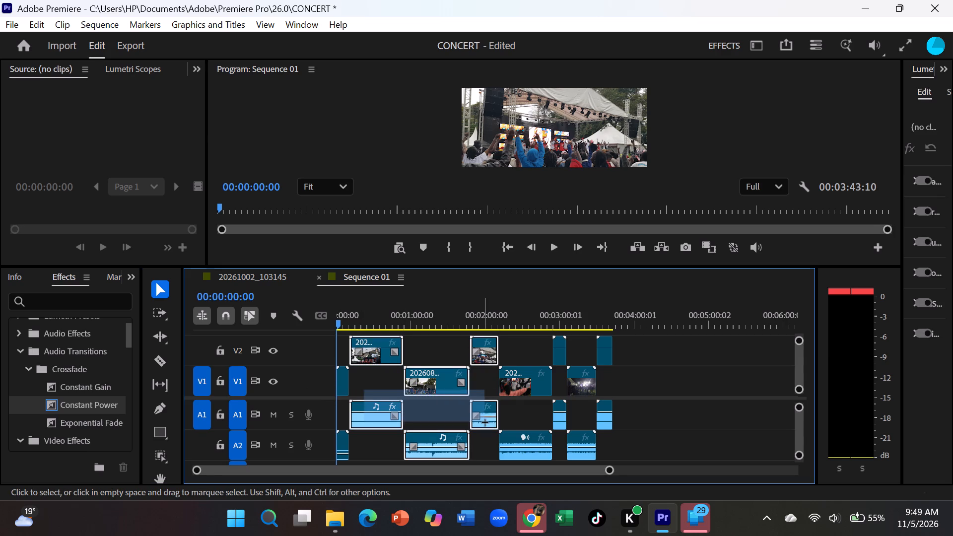
pyautogui.moveTo(485, 422); pyautogui.dragTo(611, 452)
pyautogui.rightClick(607, 411)
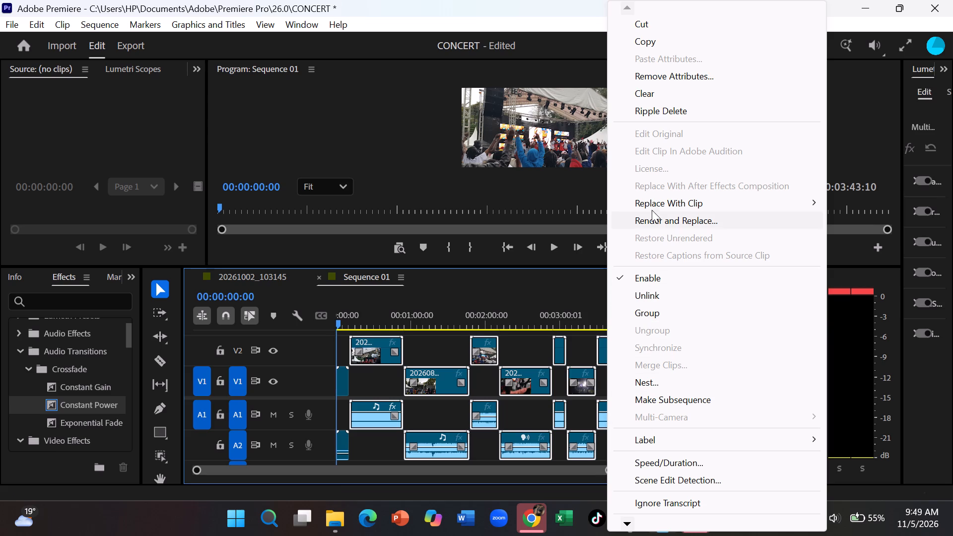
pyautogui.scroll(-4, 652, 209)
pyautogui.tripleClick(625, 529)
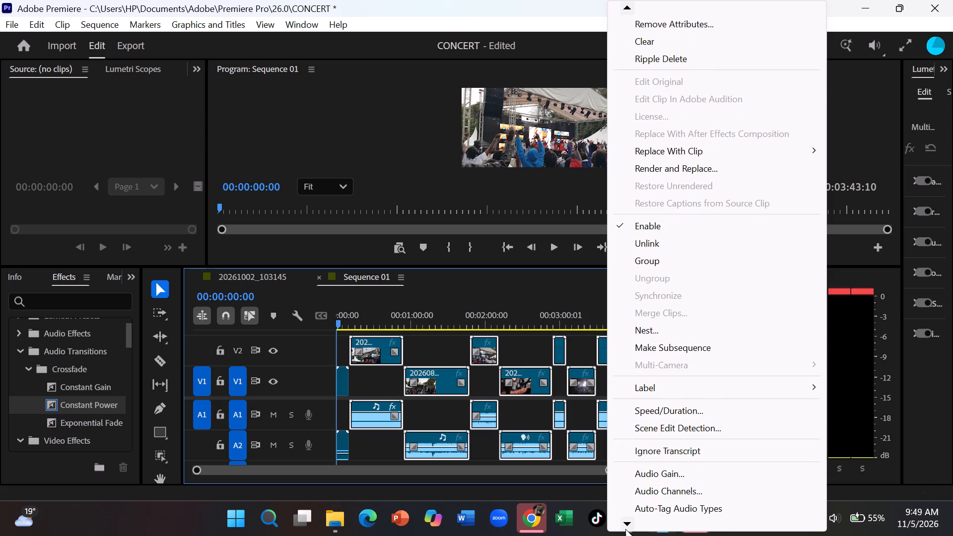
pyautogui.tripleClick(625, 529)
pyautogui.tripleClick(625, 529)
pyautogui.tripleClick(625, 529)
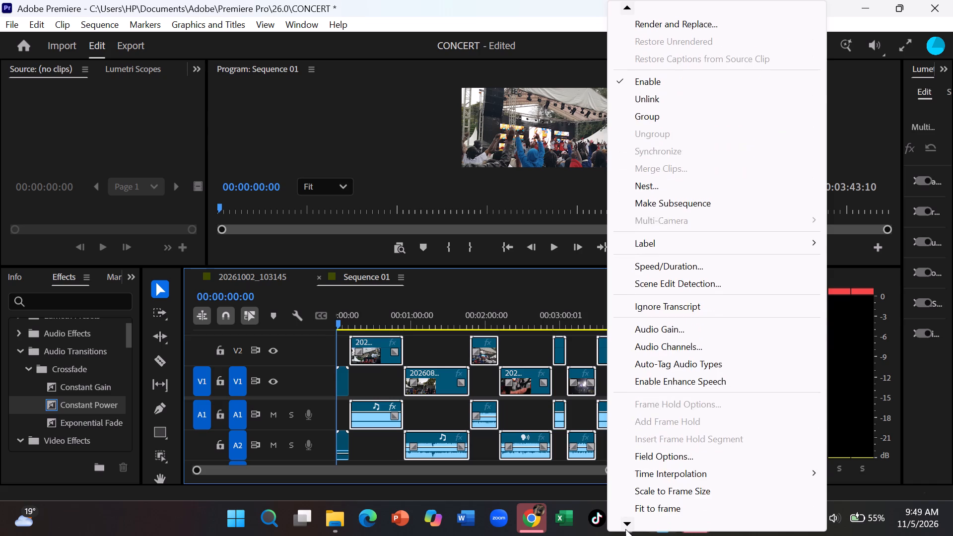
pyautogui.tripleClick(625, 529)
pyautogui.doubleClick(625, 529)
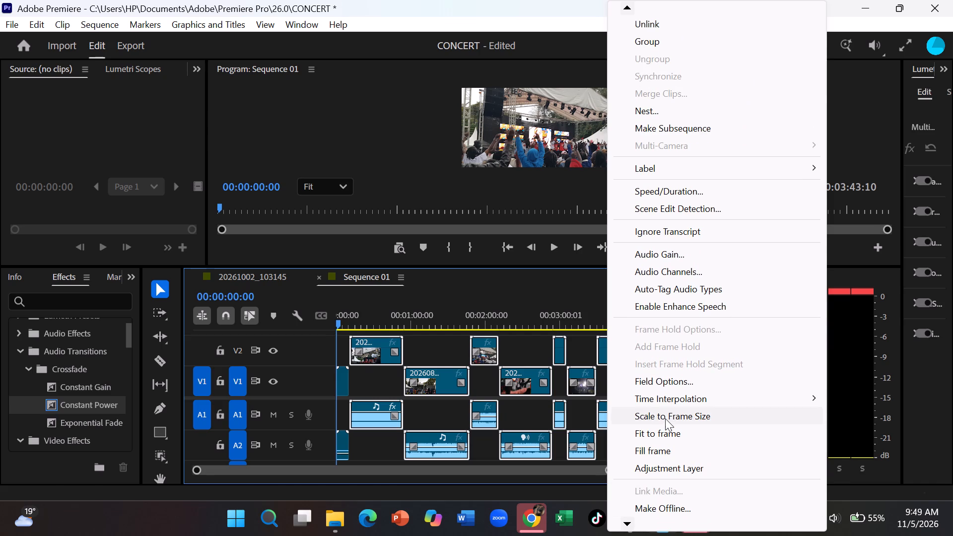
pyautogui.click(665, 418)
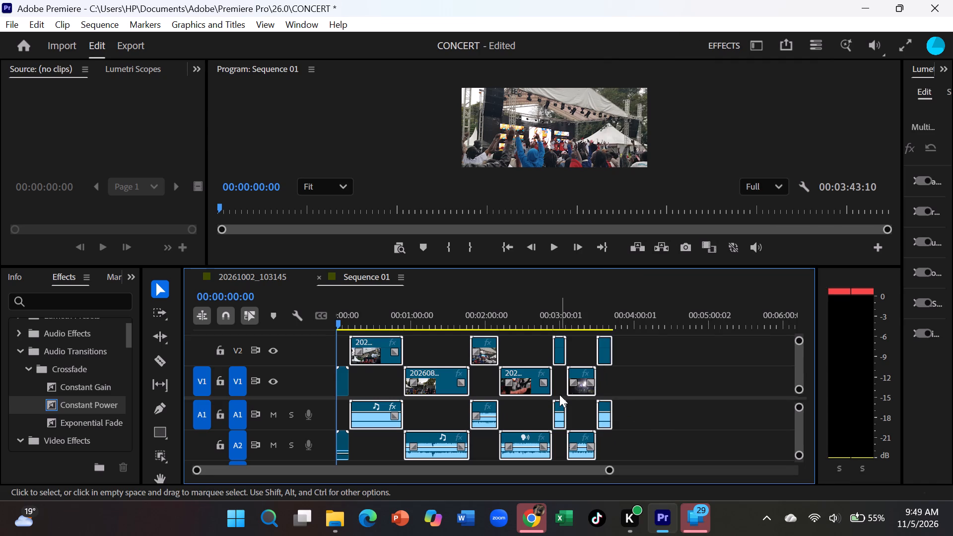